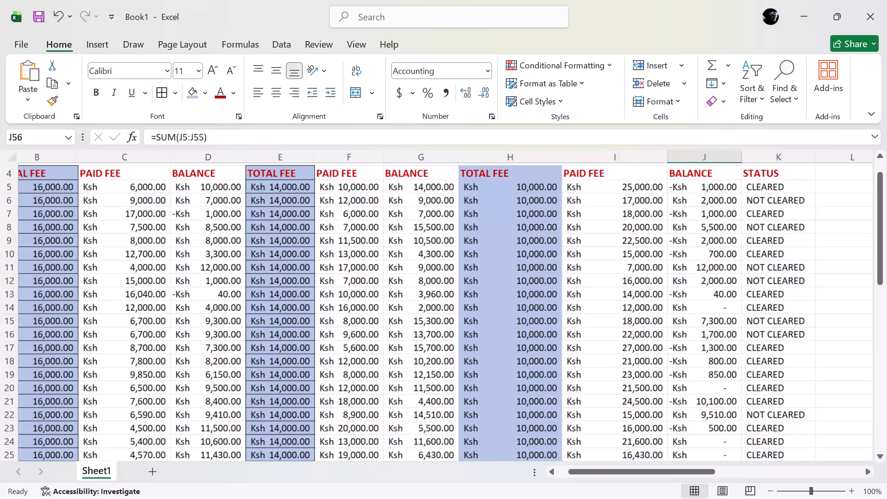
# Review the Form 1 fee records down to the column totals and the FORM 1 BALANCES row.
pyautogui.hscroll(-1, 687, 333)
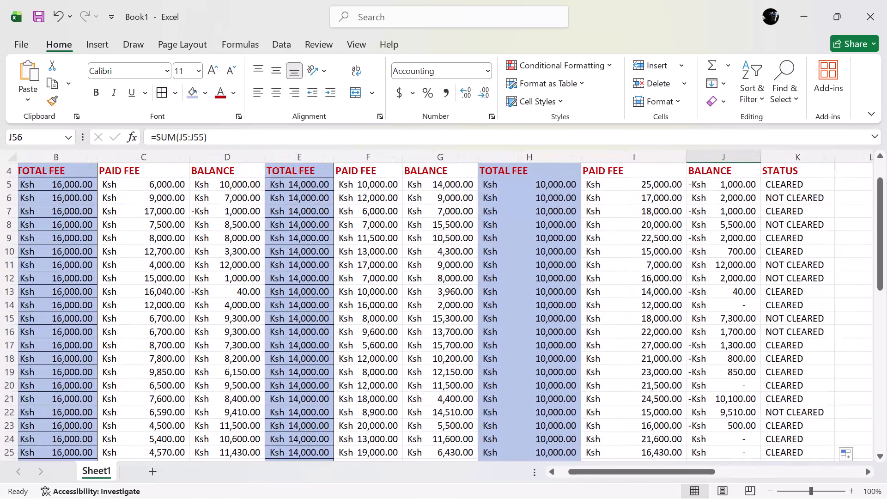
pyautogui.scroll(-5, 687, 333)
pyautogui.scroll(2, 687, 333)
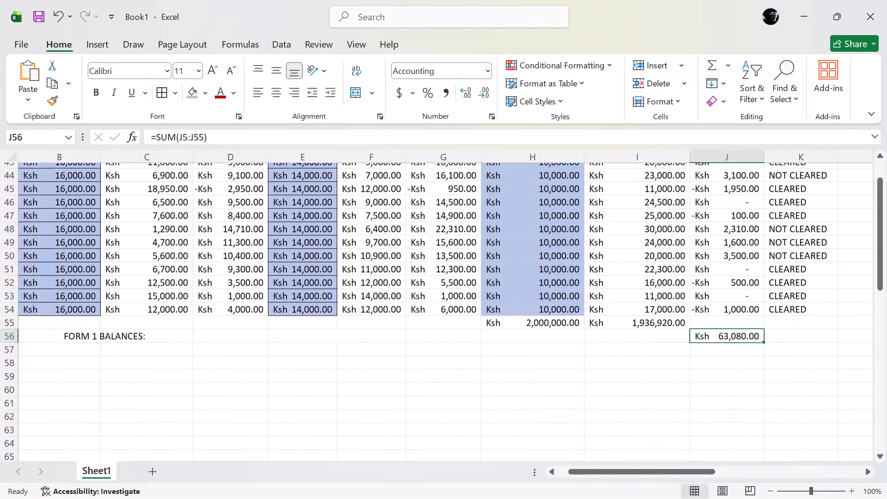
pyautogui.scroll(1, 687, 333)
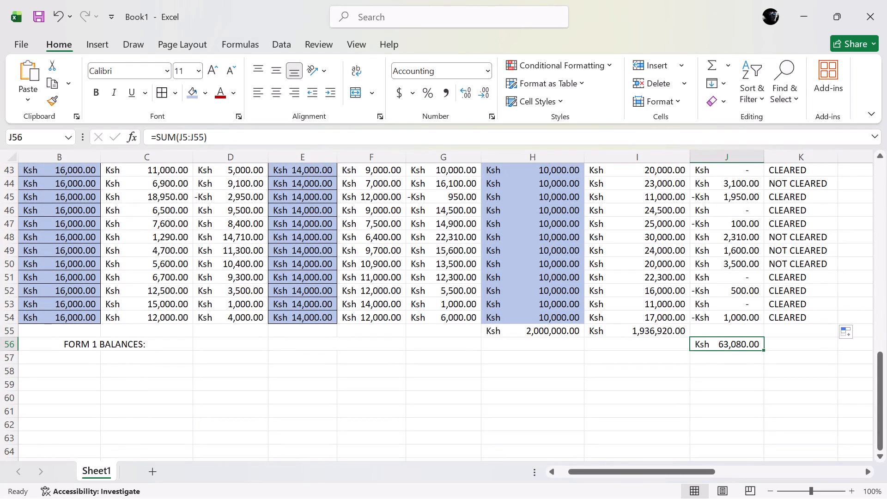
pyautogui.scroll(1, 352, 353)
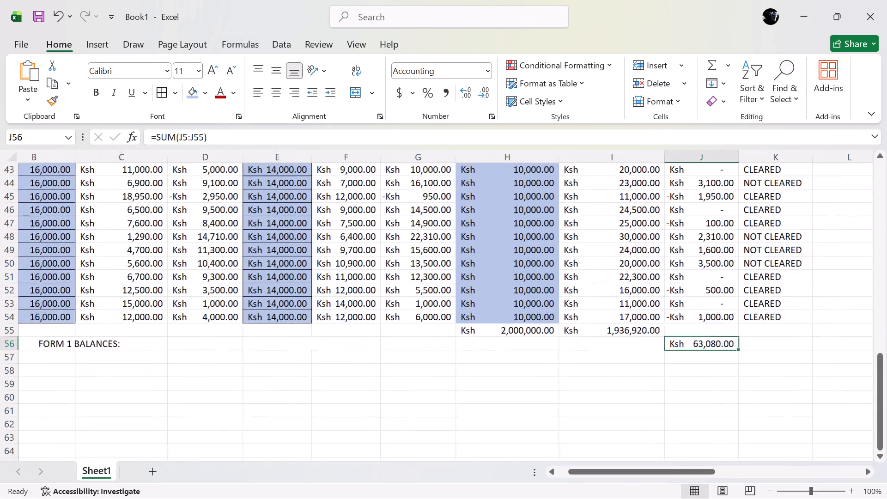
# Insert two blank columns between the TERM 1 and TERM 2 columns under FORM 2.
pyautogui.scroll(2, 352, 353)
pyautogui.hscroll(-1, 352, 353)
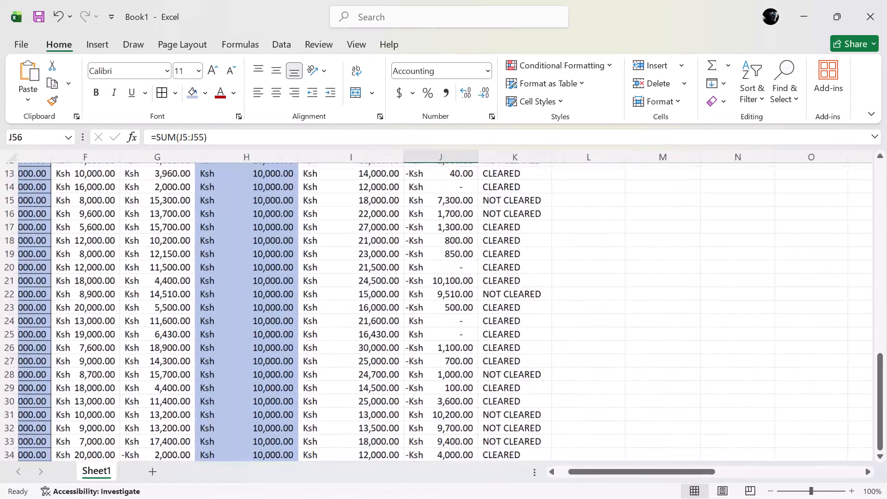
pyautogui.scroll(1, 352, 353)
pyautogui.hscroll(-1, 352, 353)
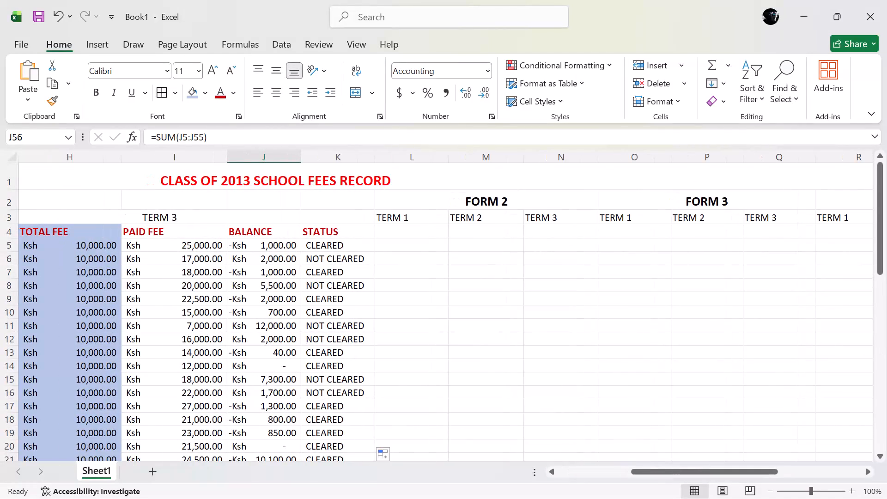
pyautogui.click(480, 203)
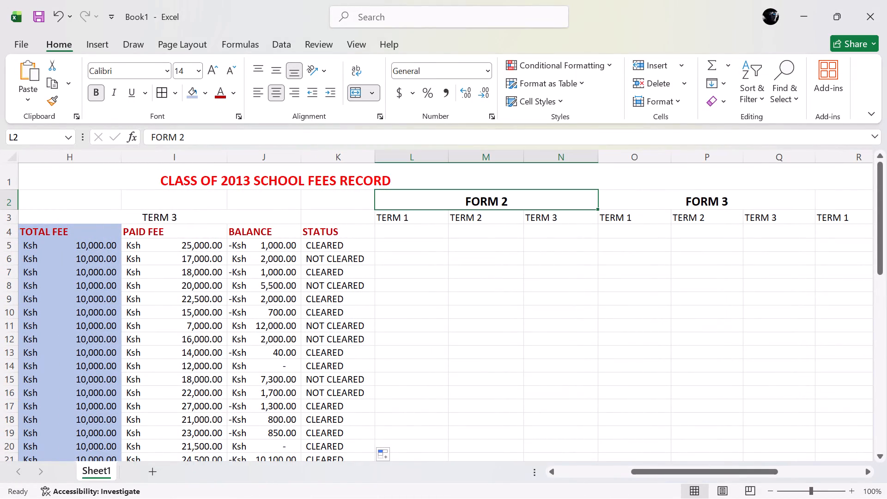
pyautogui.click(423, 219)
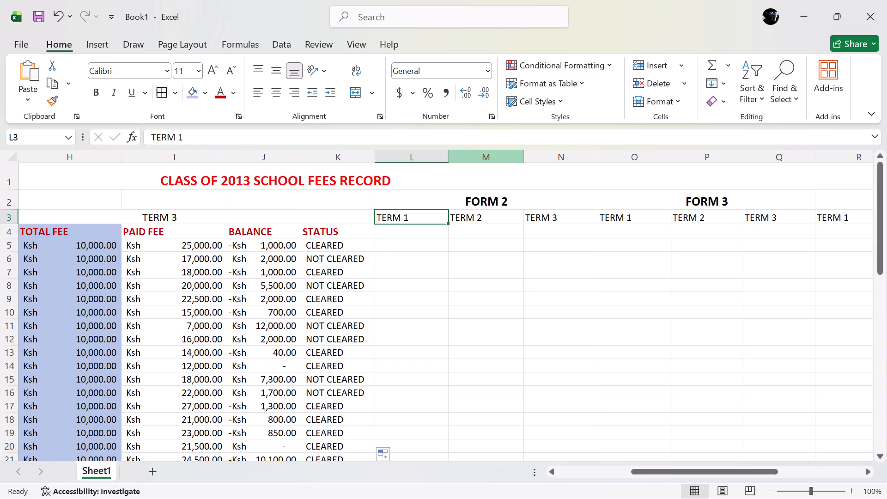
pyautogui.click(471, 157)
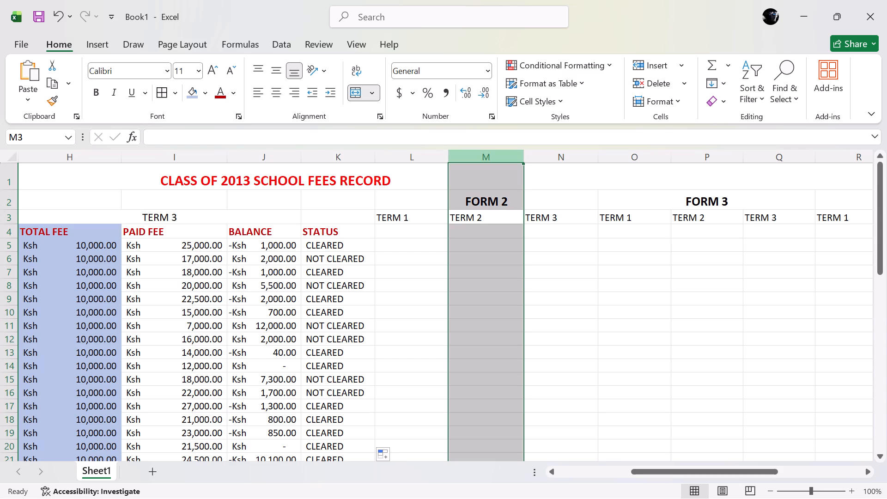
pyautogui.rightClick(471, 157)
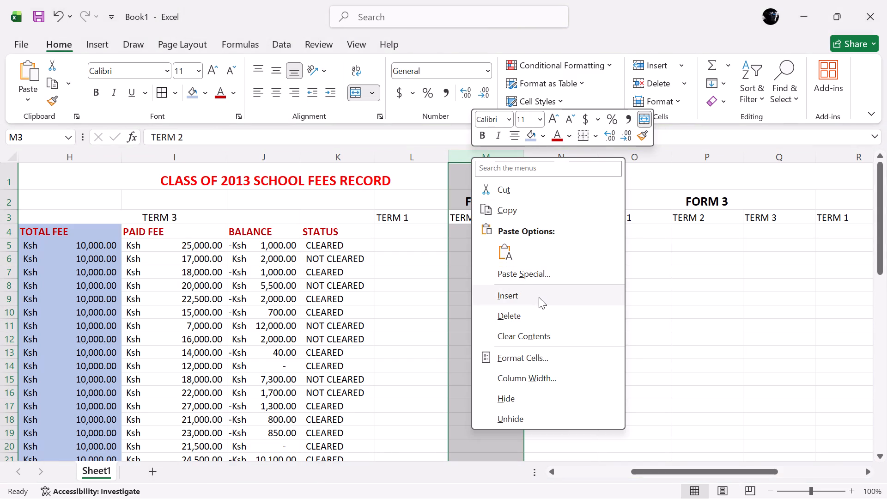
pyautogui.click(539, 297)
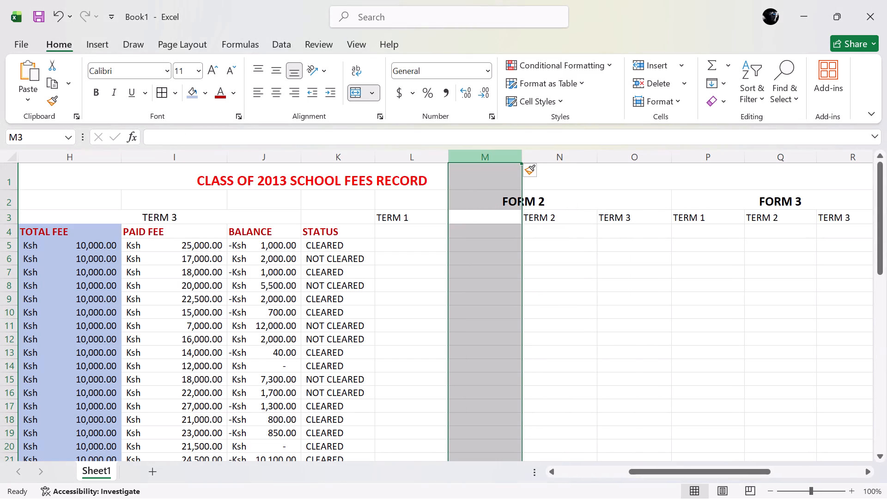
pyautogui.rightClick(499, 155)
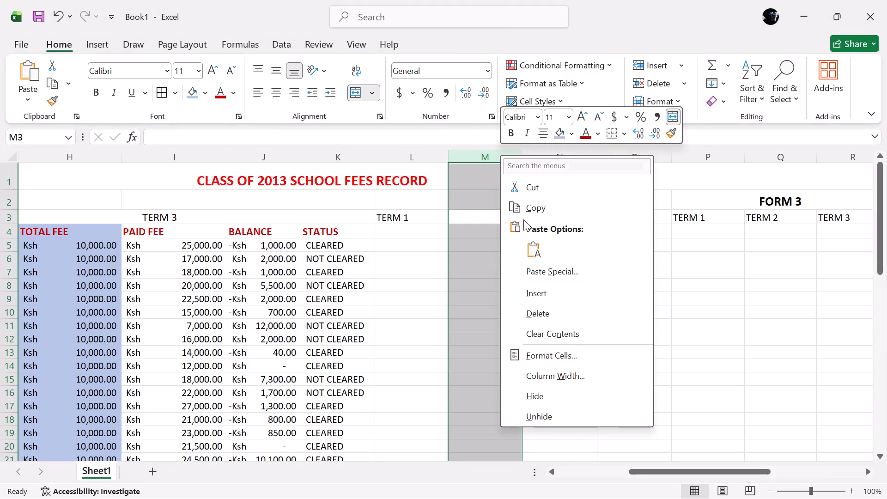
pyautogui.click(547, 288)
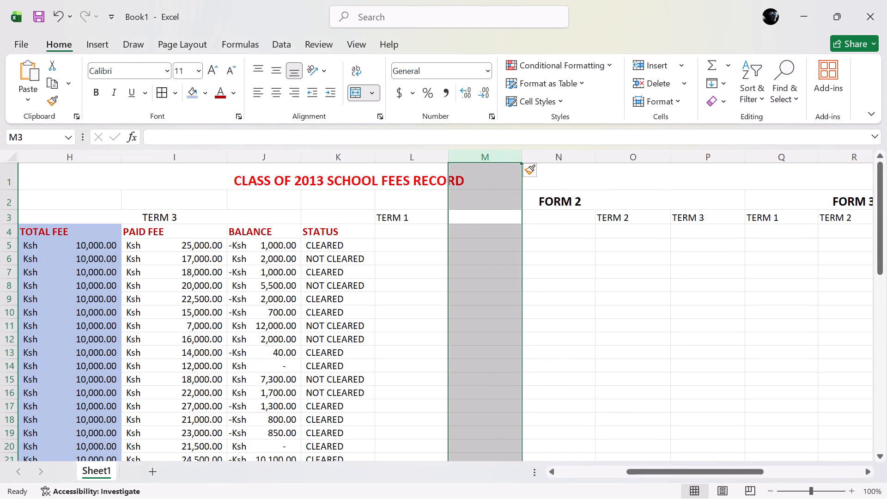
# Merge and center the Form 2 TERM 1 heading across cells L3 to N3, keeping only TERM 1.
pyautogui.click(416, 212)
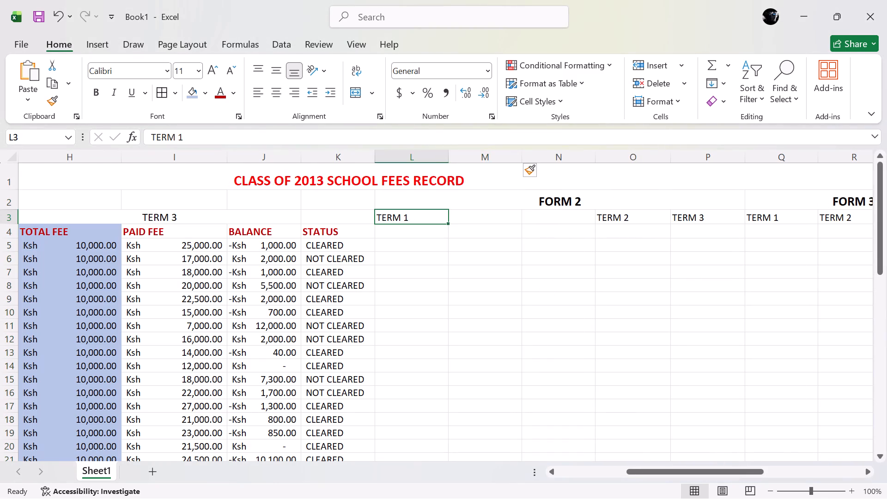
pyautogui.moveTo(447, 224); pyautogui.dragTo(562, 232)
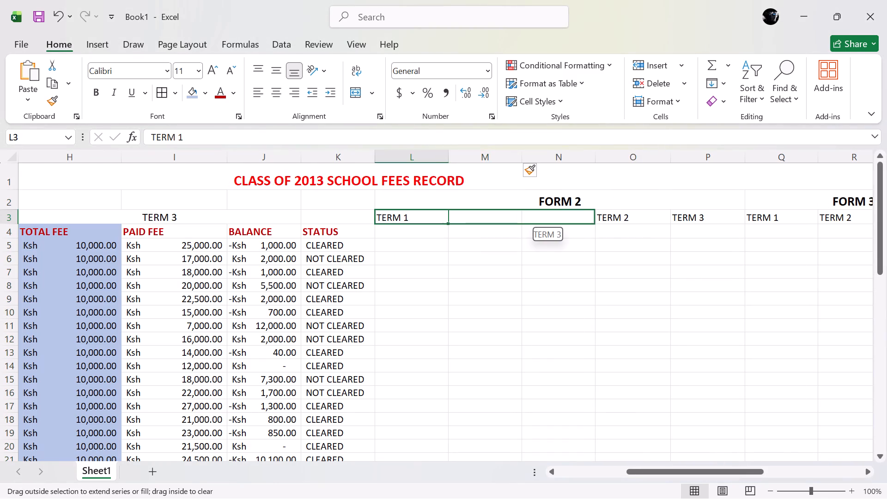
pyautogui.moveTo(562, 232); pyautogui.dragTo(564, 231)
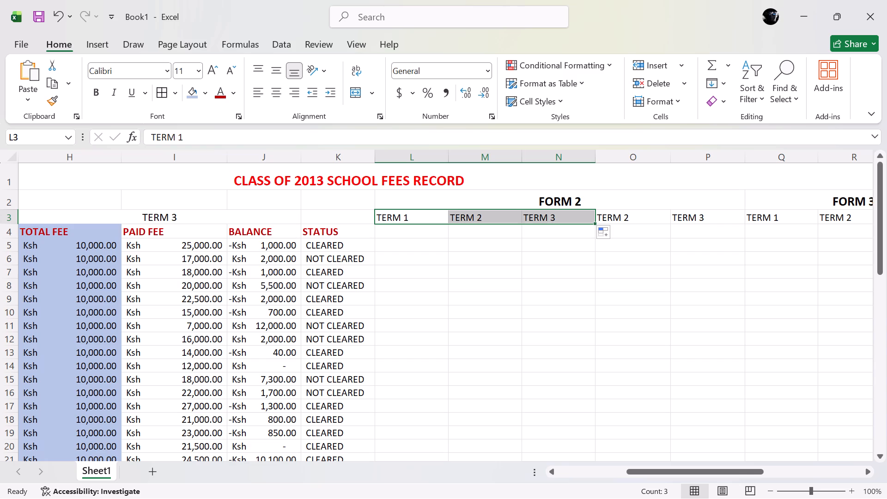
pyautogui.click(356, 90)
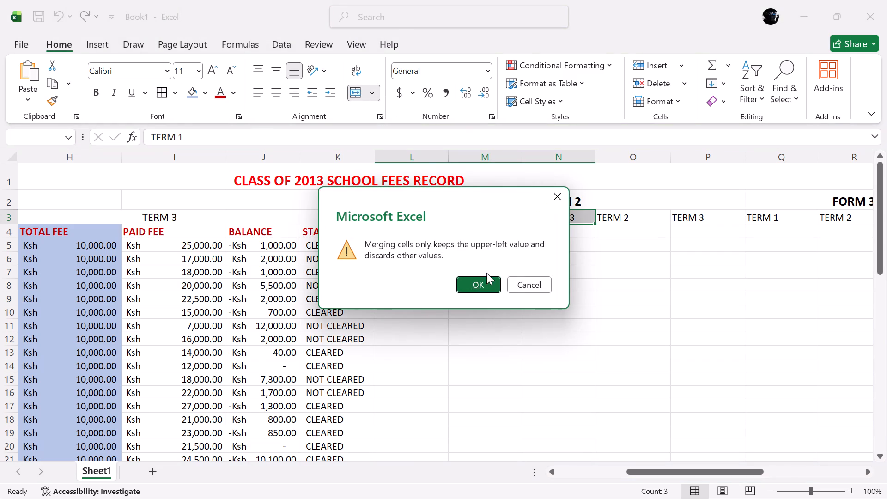
pyautogui.click(486, 280)
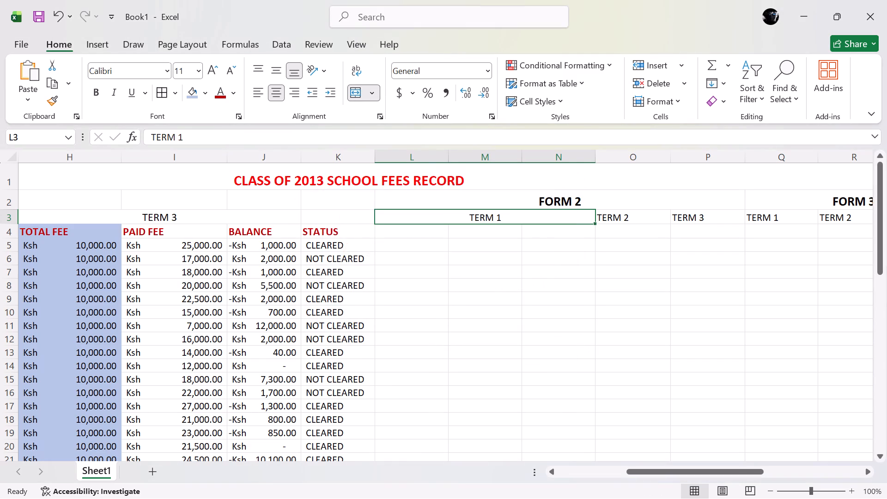
# Insert two blank columns between the TERM 2 and TERM 3 columns under FORM 2.
pyautogui.hscroll(2, 456, 257)
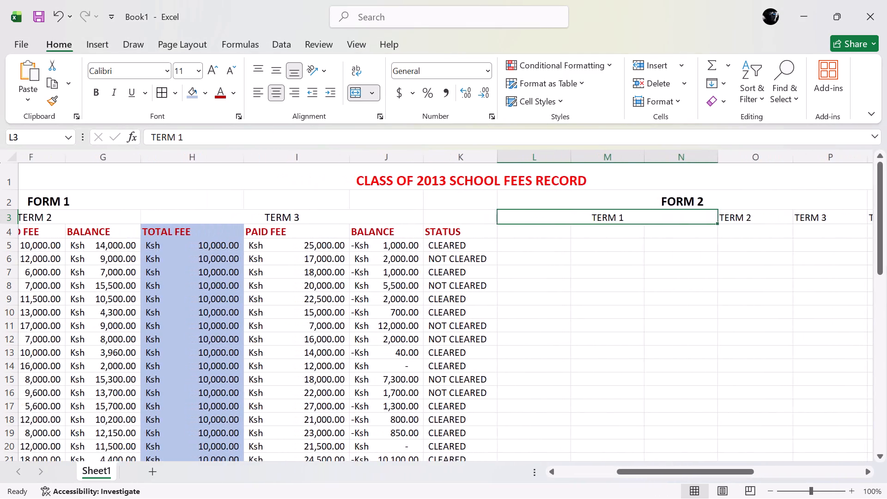
pyautogui.hscroll(1, 456, 257)
pyautogui.hscroll(-2, 456, 257)
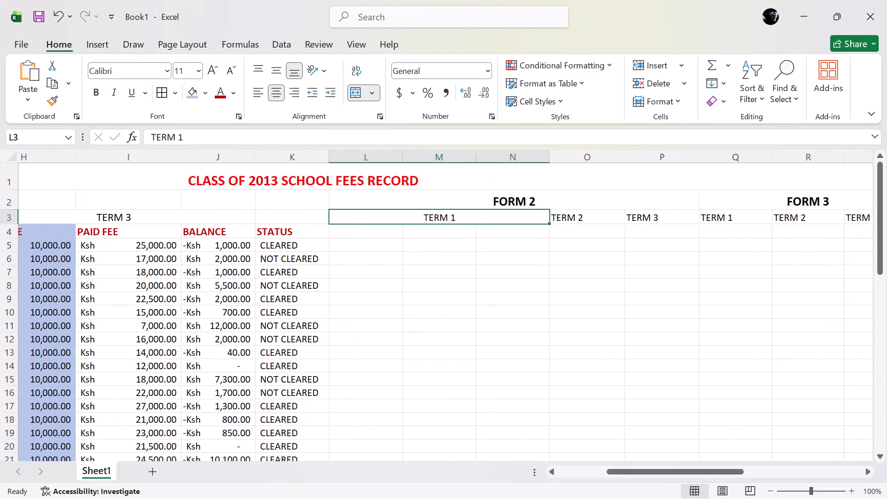
pyautogui.click(614, 217)
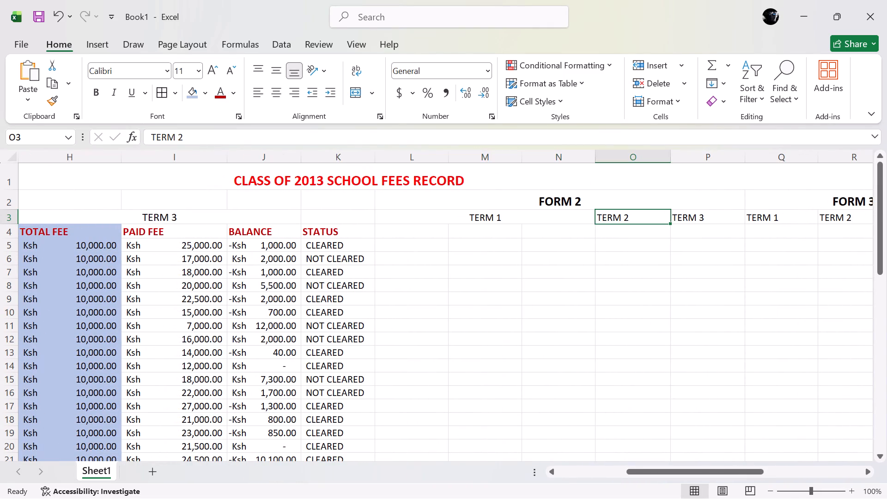
pyautogui.click(700, 163)
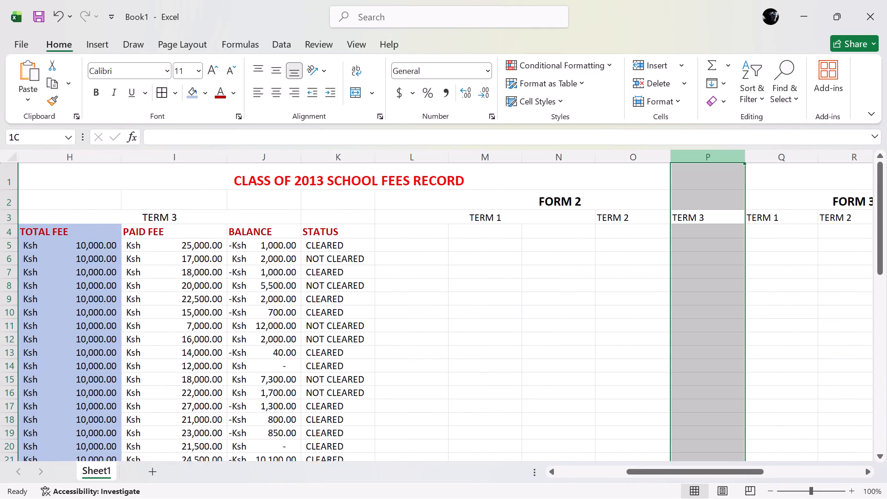
pyautogui.rightClick(700, 163)
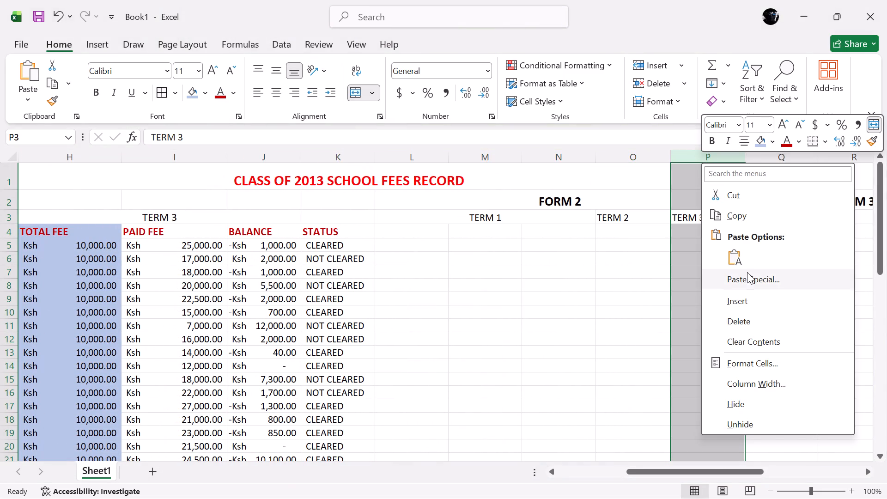
pyautogui.click(747, 298)
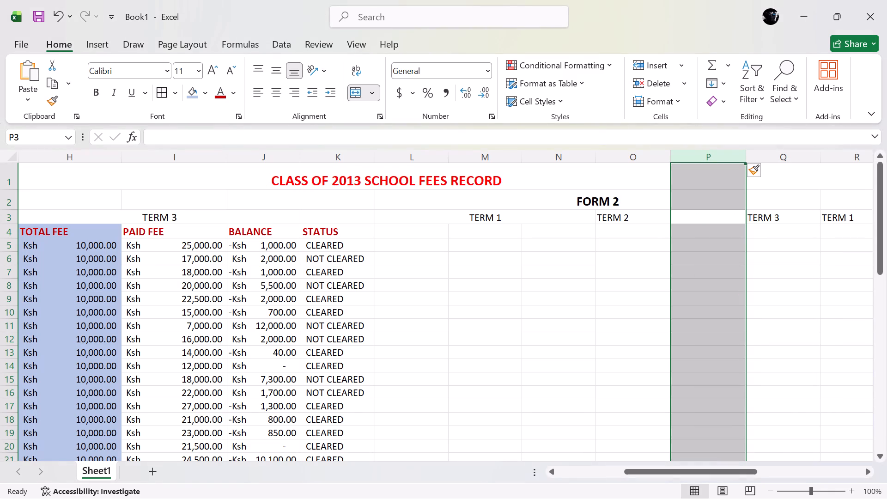
pyautogui.hscroll(-2, 747, 298)
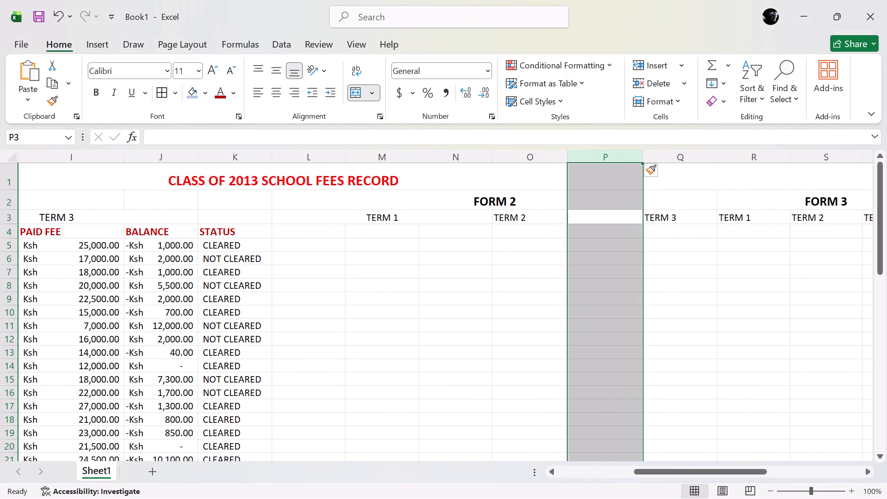
pyautogui.click(673, 159)
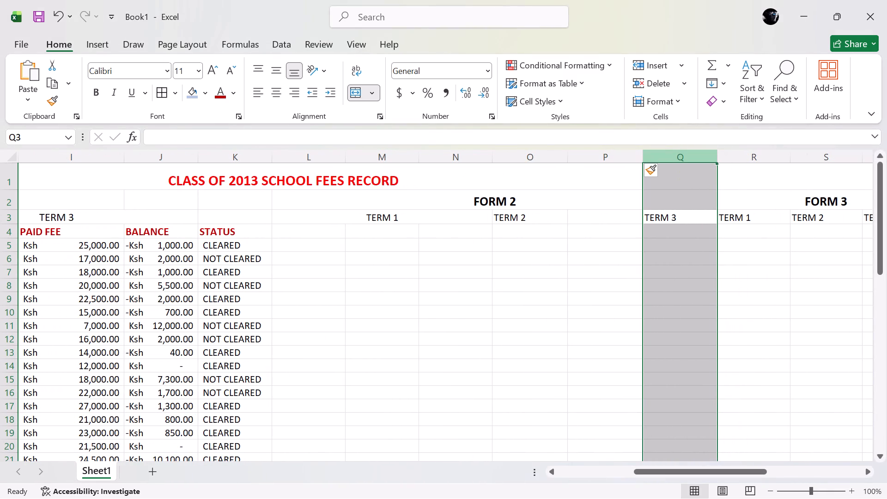
pyautogui.click(673, 159)
pyautogui.click(624, 155)
pyautogui.rightClick(624, 155)
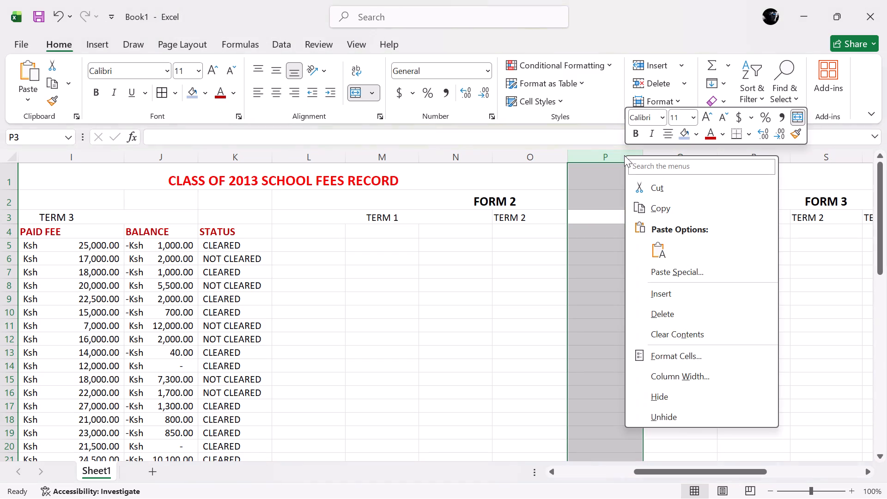
pyautogui.click(660, 288)
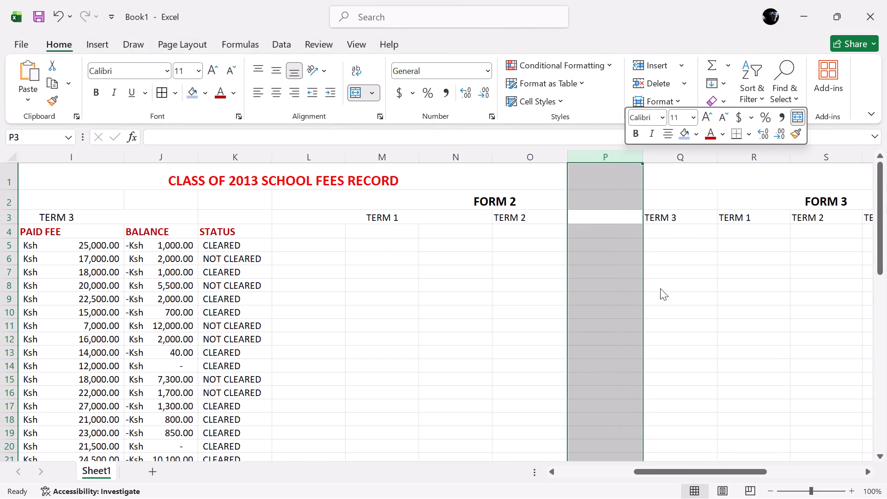
# Merge and center the Form 2 TERM 2 heading across cells O3 to Q3, keeping only TERM 2.
pyautogui.click(545, 220)
pyautogui.moveTo(566, 222); pyautogui.dragTo(620, 225)
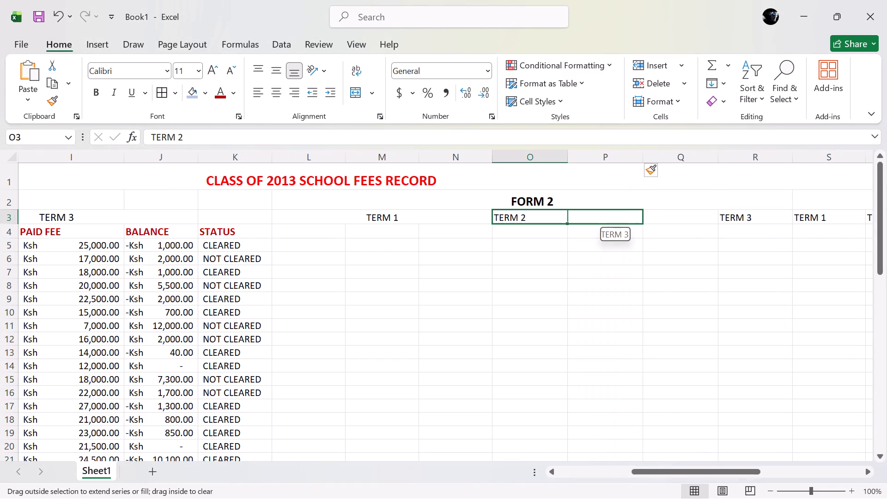
pyautogui.moveTo(620, 225); pyautogui.dragTo(682, 222)
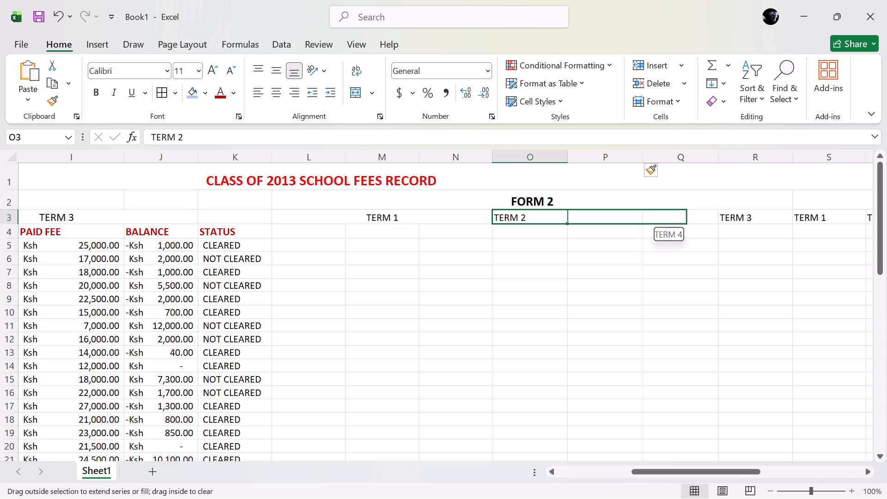
pyautogui.moveTo(682, 222); pyautogui.dragTo(692, 221)
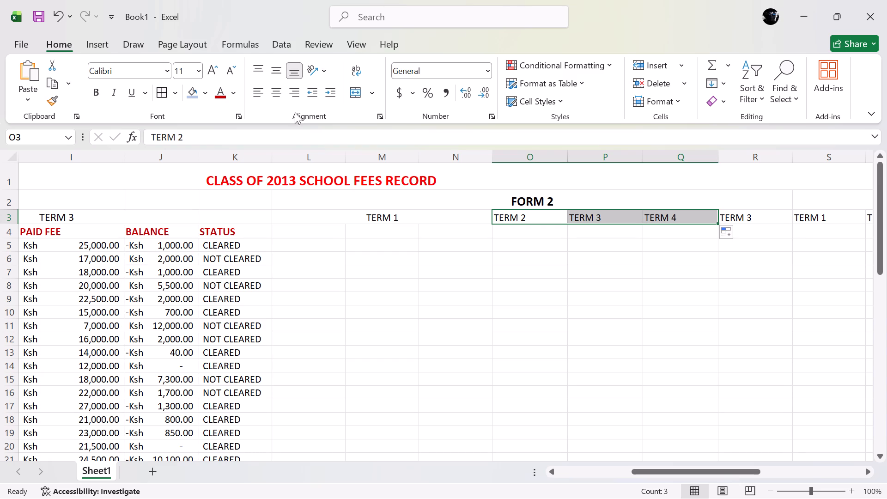
pyautogui.click(351, 92)
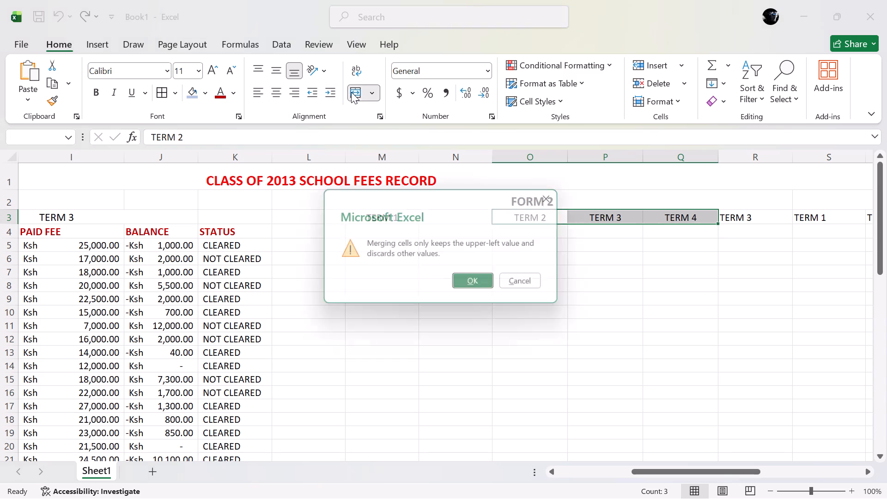
pyautogui.click(489, 287)
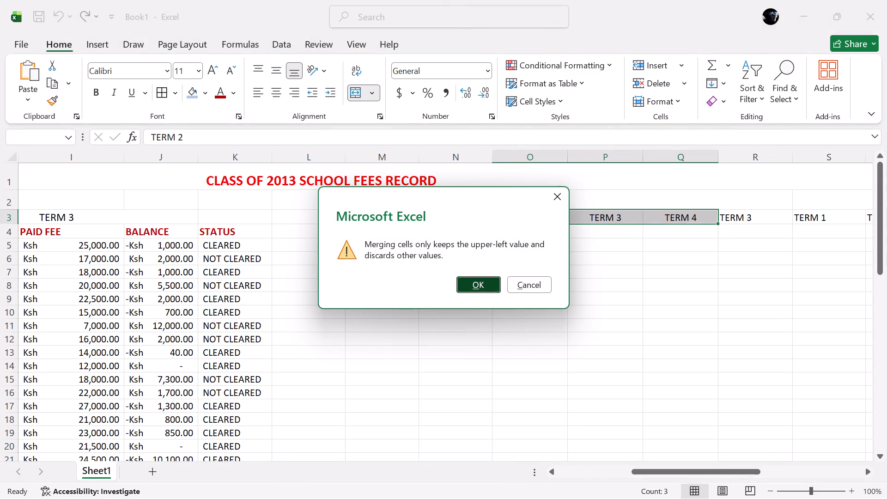
pyautogui.hscroll(-1, 653, 289)
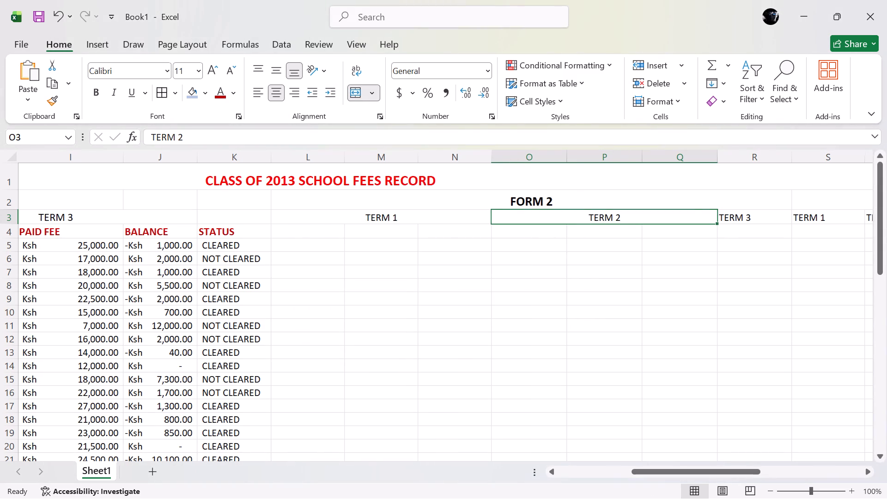
# Insert two blank columns between the FORM 2 TERM 3 column and the FORM 3 TERM 1 column.
pyautogui.hscroll(-2, 653, 289)
pyautogui.hscroll(3, 653, 289)
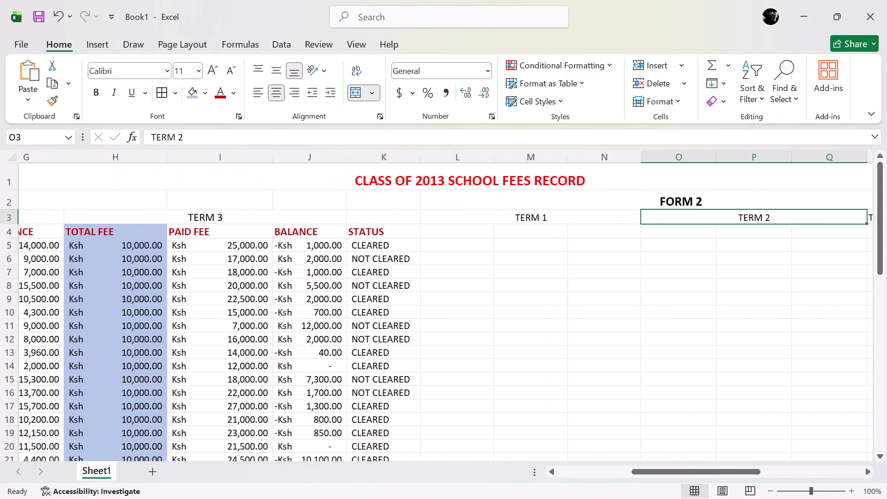
pyautogui.hscroll(-1, 653, 289)
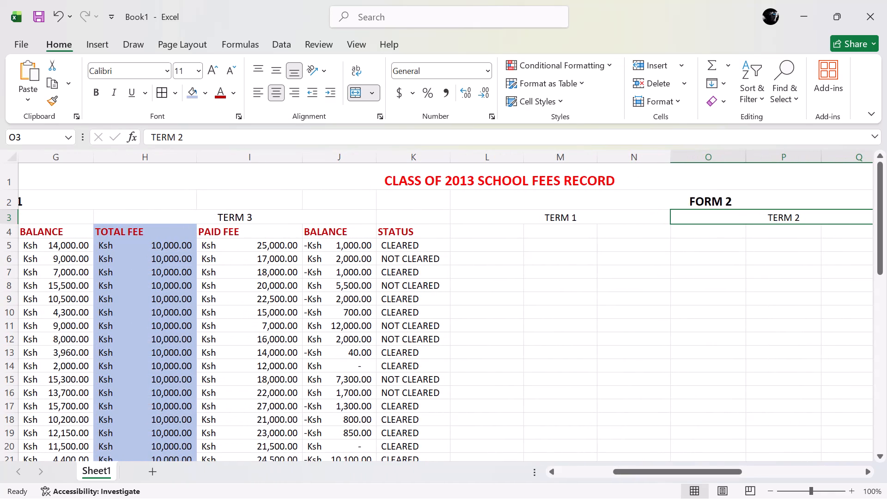
pyautogui.hscroll(-3, 618, 280)
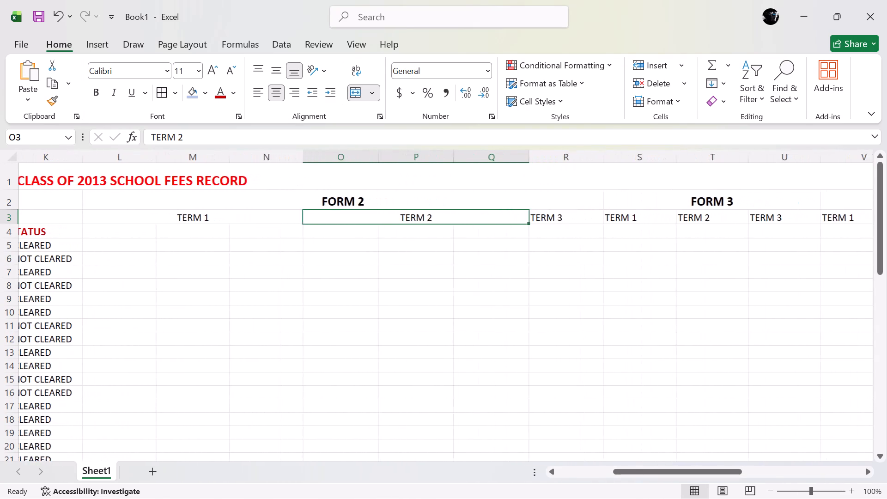
pyautogui.click(556, 216)
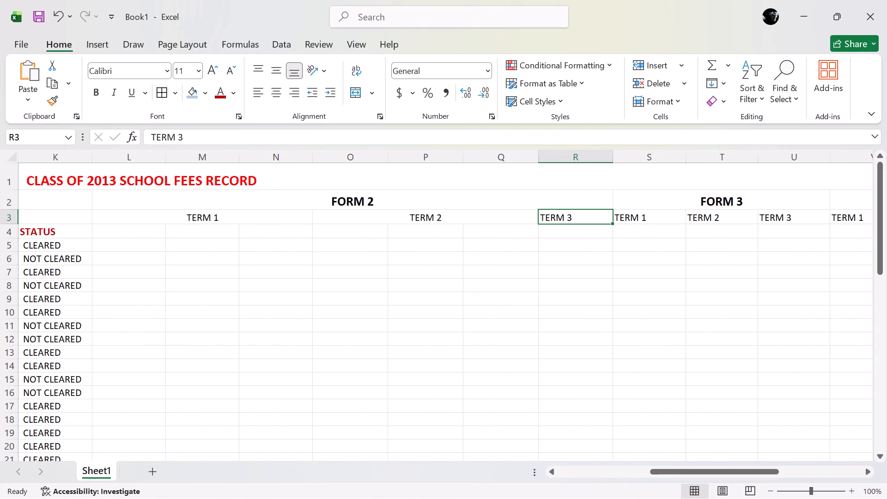
pyautogui.click(633, 157)
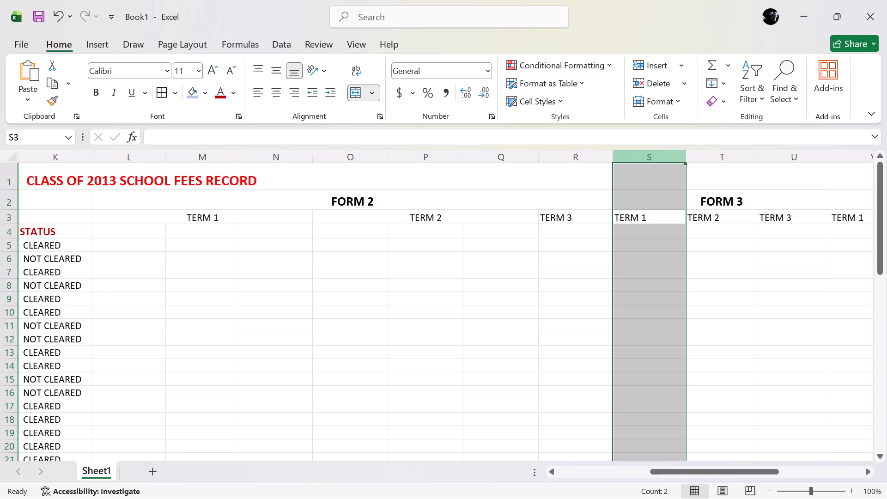
pyautogui.rightClick(643, 158)
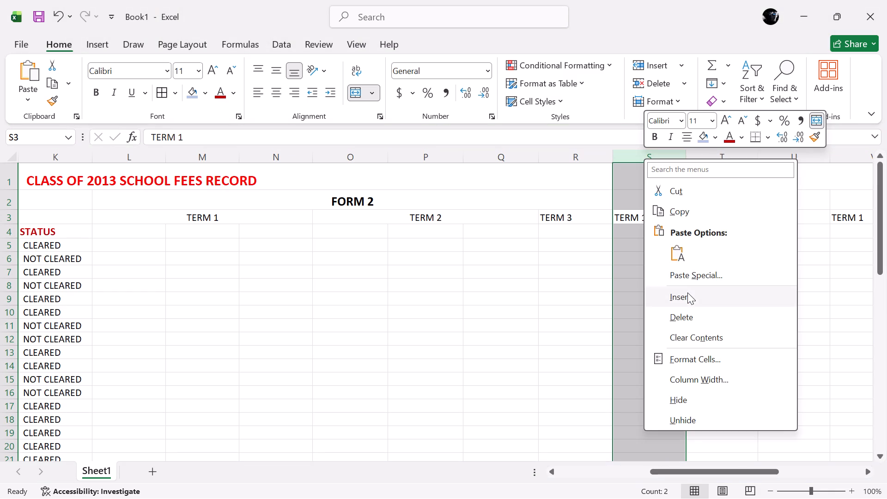
pyautogui.click(687, 293)
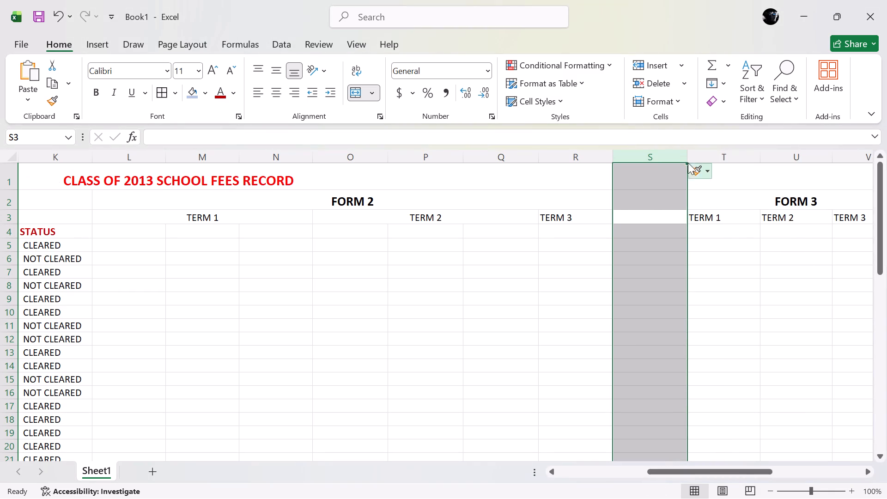
pyautogui.rightClick(668, 159)
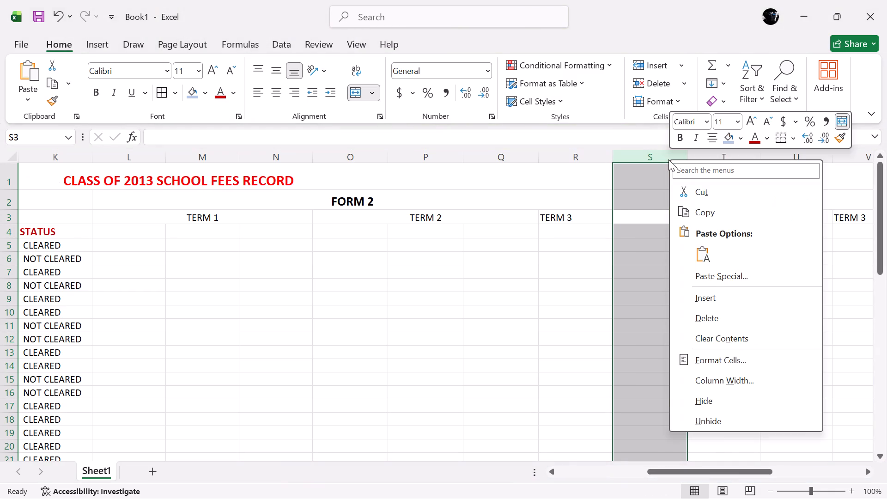
pyautogui.click(727, 298)
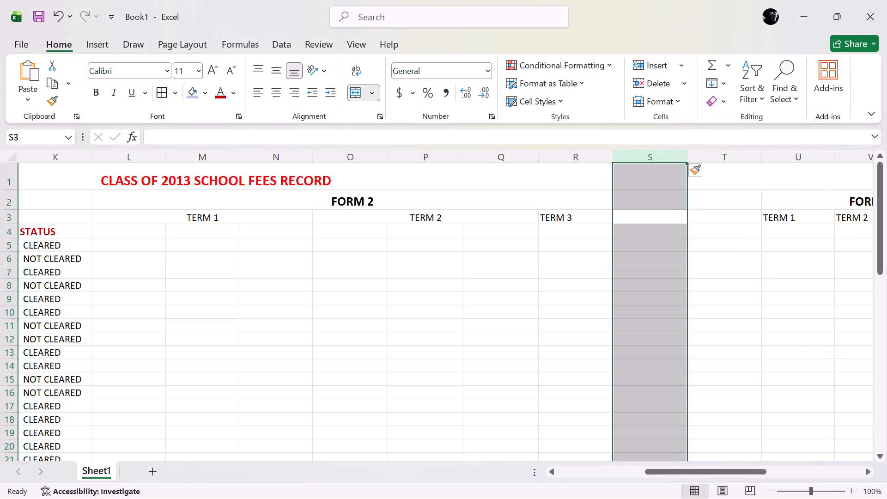
# Merge and center the Form 2 TERM 3 heading across cells R3 to T3, keeping only TERM 3.
pyautogui.click(589, 221)
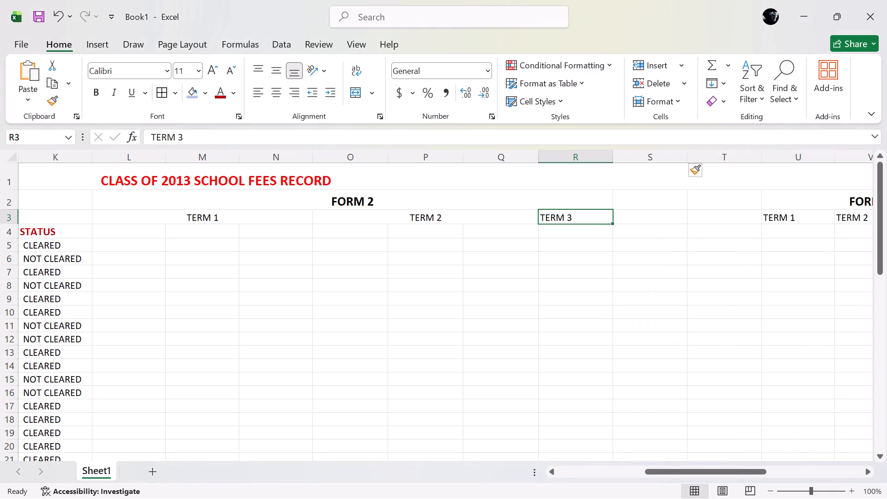
pyautogui.moveTo(613, 222); pyautogui.dragTo(729, 221)
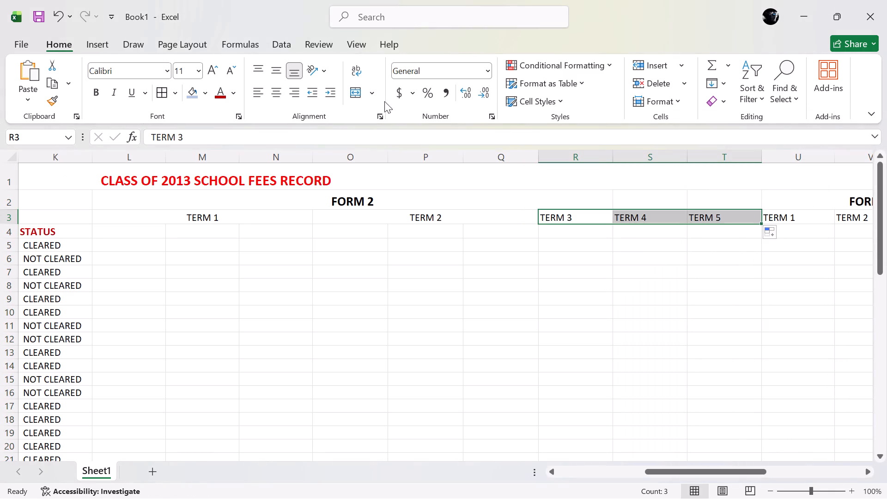
pyautogui.click(358, 94)
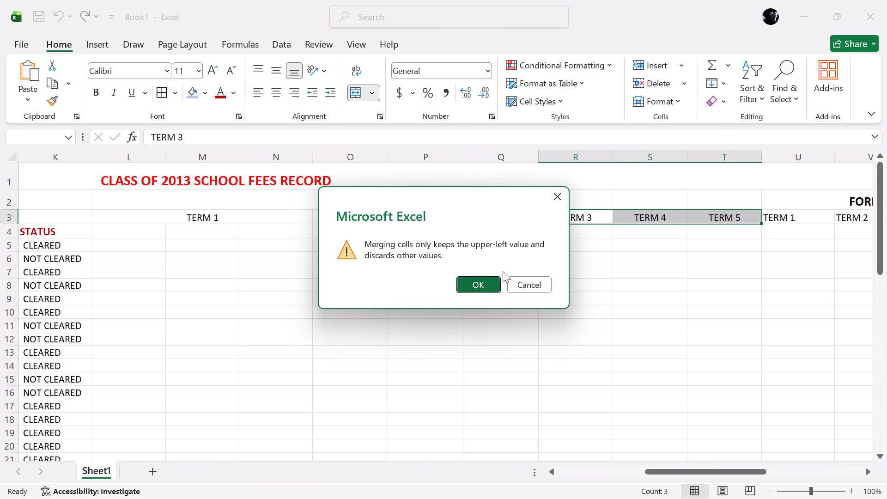
pyautogui.click(491, 280)
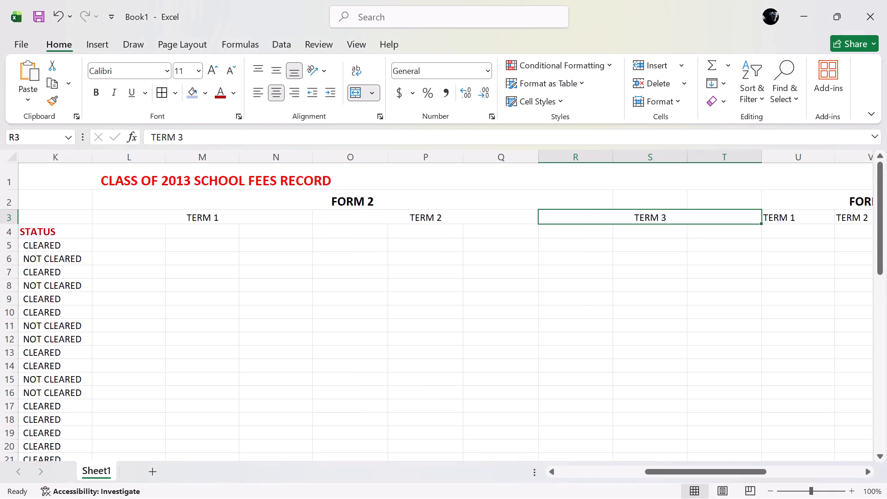
# Examine the Form 1 sub-headings in row 4 across its three terms as a model for Form 2.
pyautogui.hscroll(5, 511, 274)
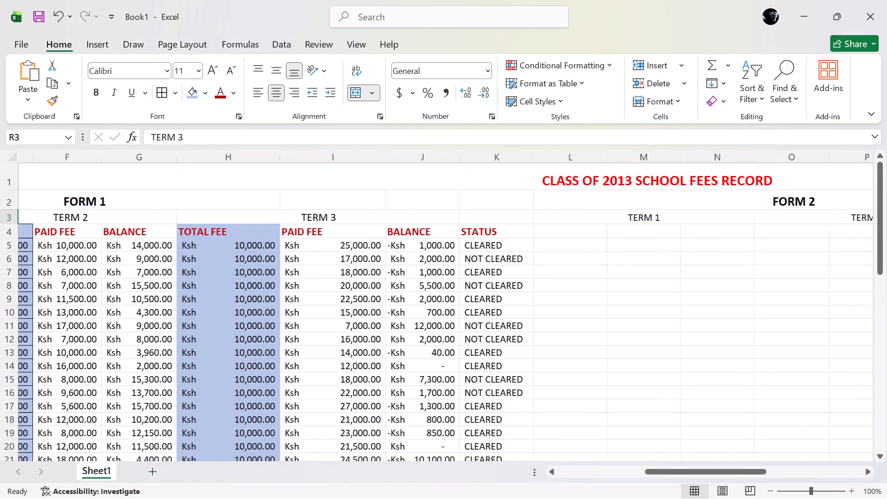
pyautogui.hscroll(2, 511, 274)
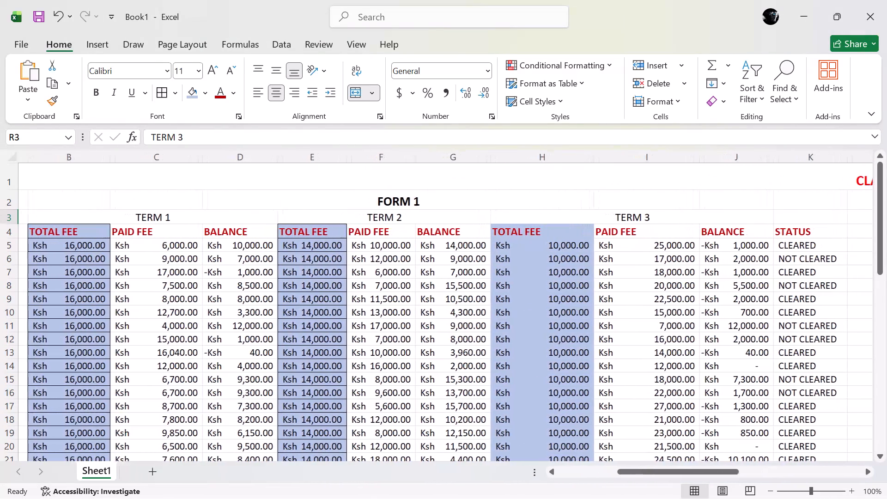
pyautogui.hscroll(-3, 511, 274)
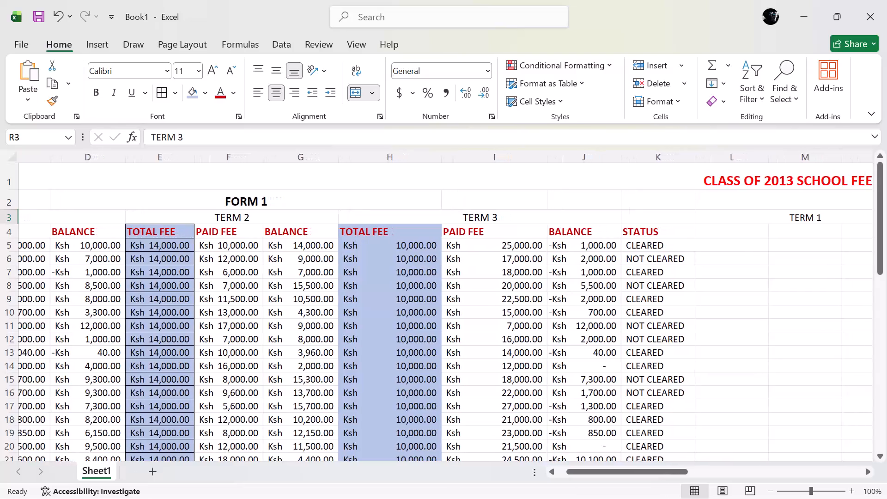
pyautogui.hscroll(-1, 511, 274)
pyautogui.hscroll(2, 511, 274)
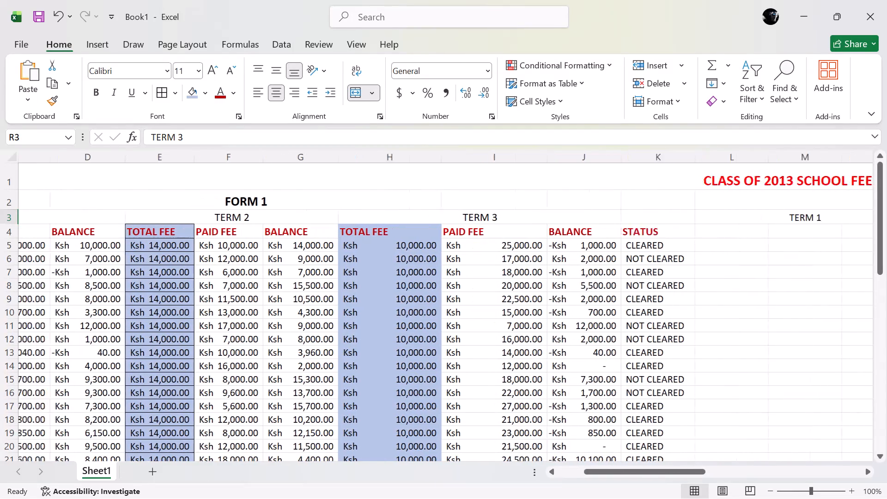
pyautogui.hscroll(2, 511, 274)
pyautogui.hscroll(-1, 511, 274)
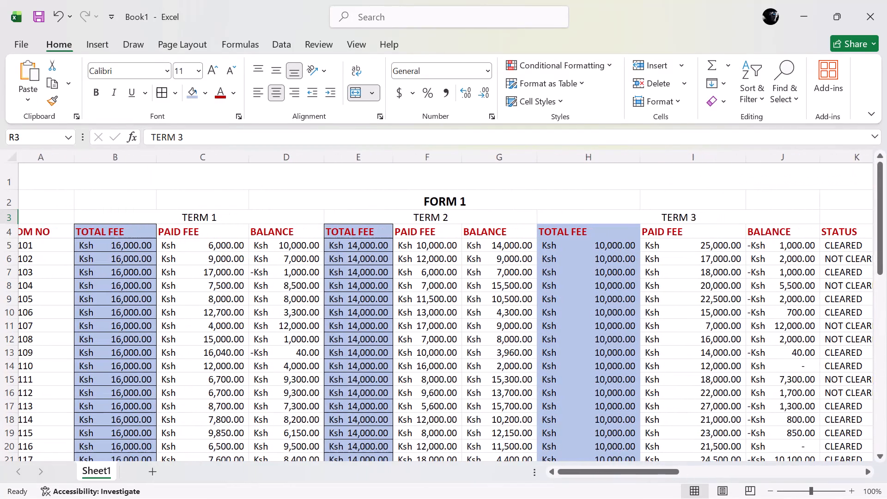
pyautogui.hscroll(-4, 511, 274)
pyautogui.hscroll(2, 511, 274)
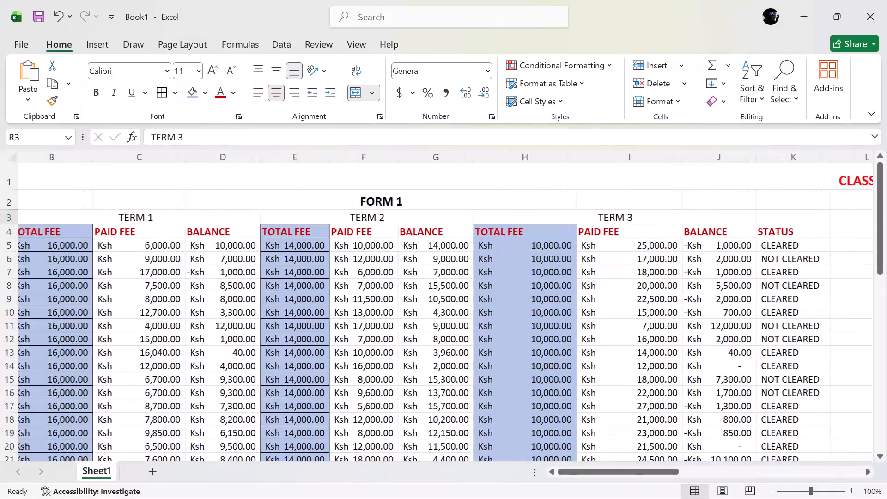
pyautogui.hscroll(1, 511, 274)
pyautogui.hscroll(-2, 511, 274)
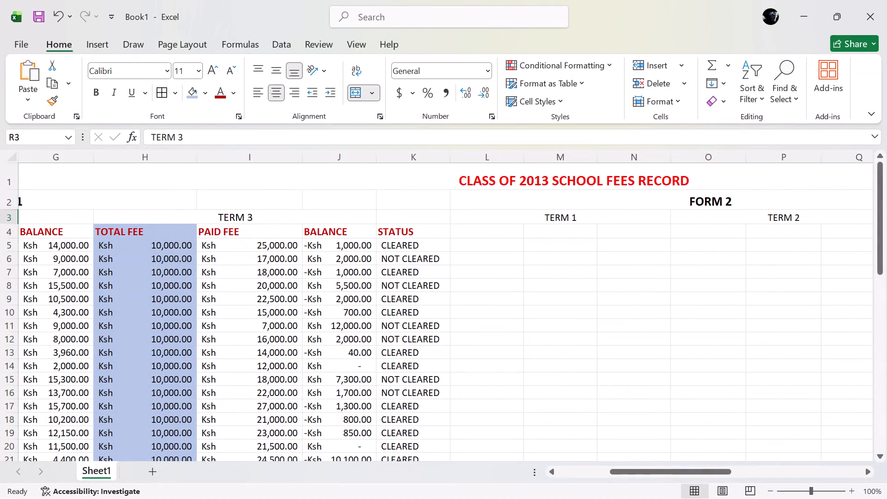
# Select cell L4, the first sub-heading cell under the Form 2 TERM 1 heading.
pyautogui.click(492, 229)
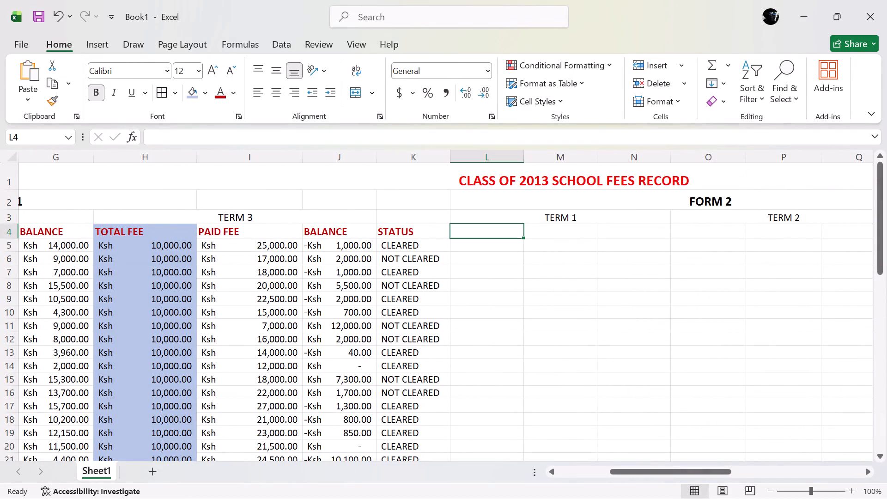
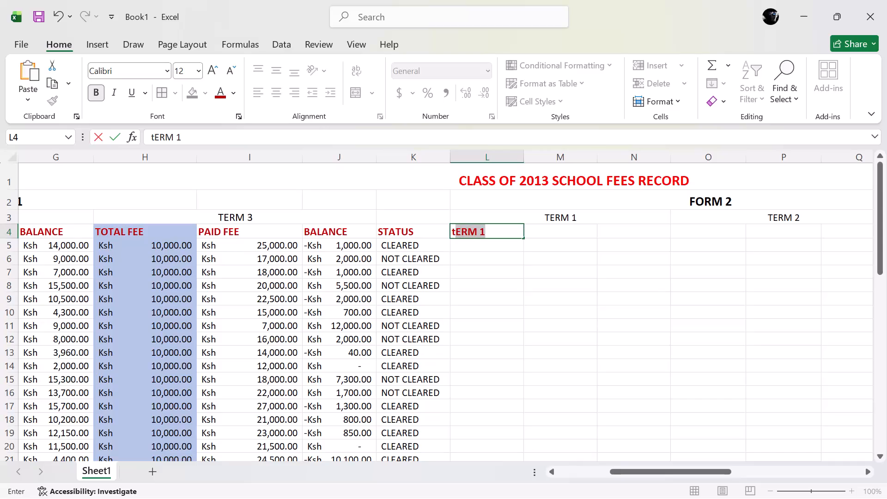
# Enter the sub-headings TOTAL FEE, PAID FEE and BALANCE in cells L4 to N4 under Form 2 TERM 1.
pyautogui.press('BackSpace')
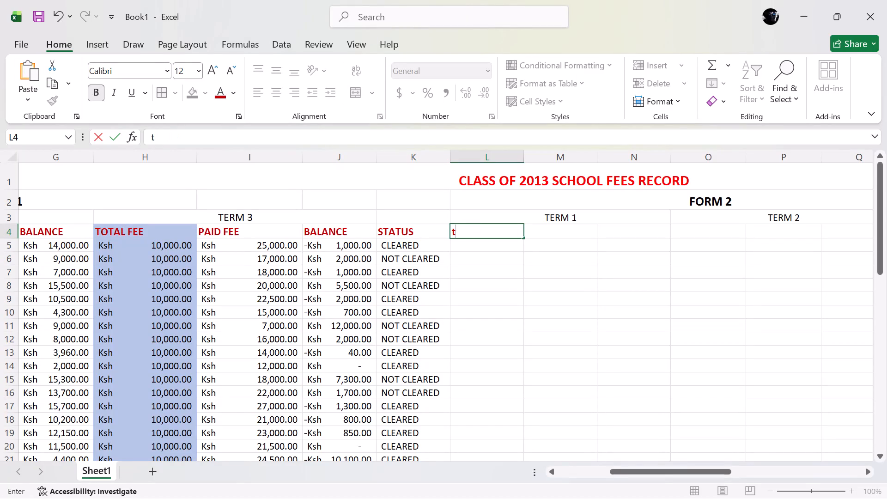
pyautogui.press('BackSpace')
pyautogui.write('TOTA')
pyautogui.press('l')
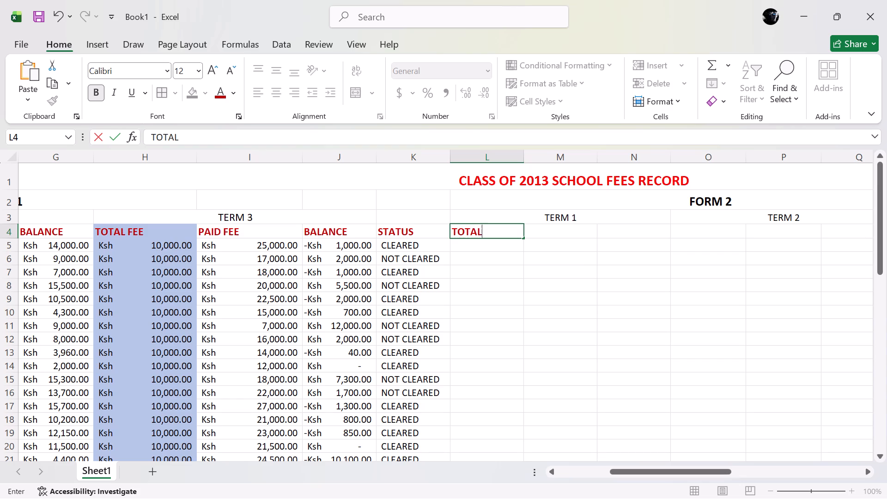
pyautogui.press('space')
pyautogui.write('FEE')
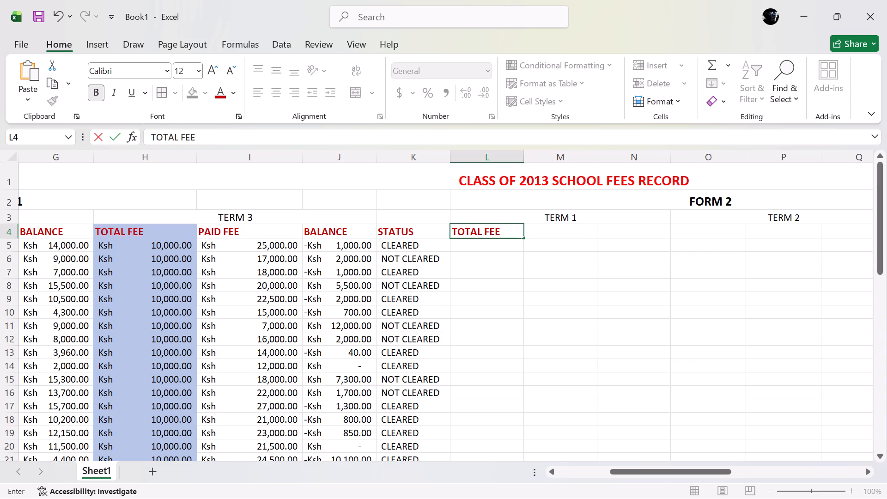
pyautogui.click(565, 231)
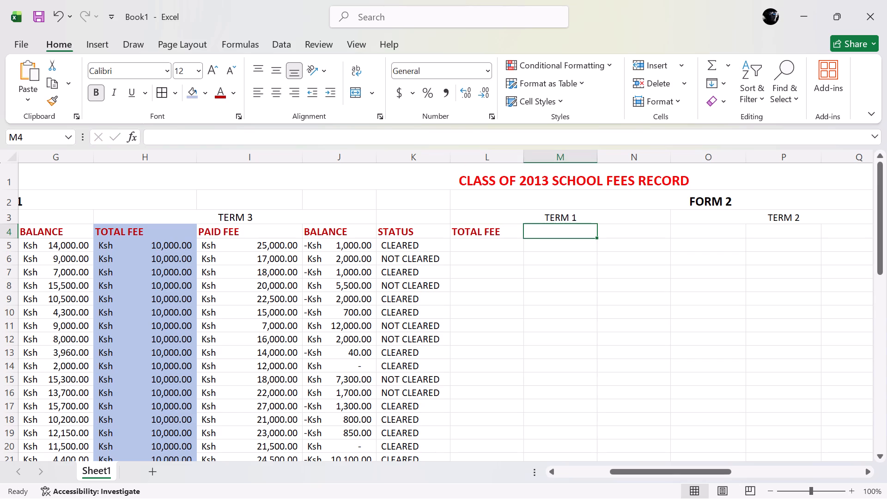
pyautogui.write('PAI')
pyautogui.write('D')
pyautogui.press('space')
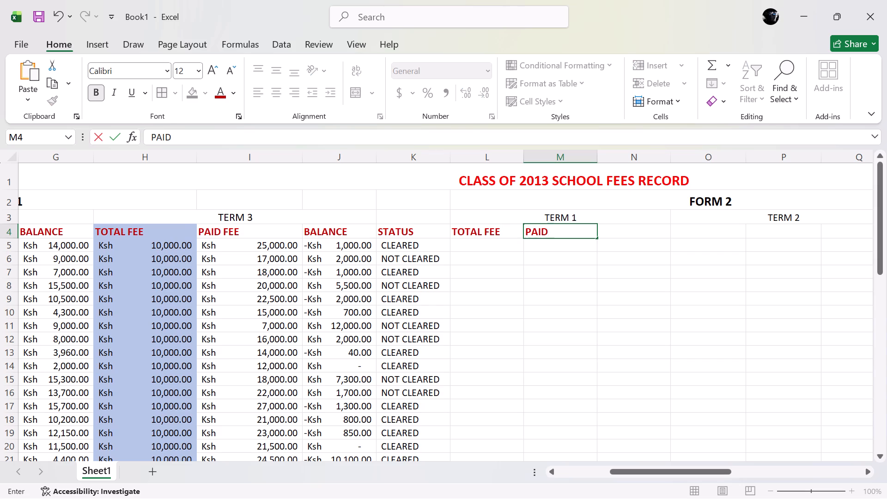
pyautogui.write('FEE')
pyautogui.press('Right')
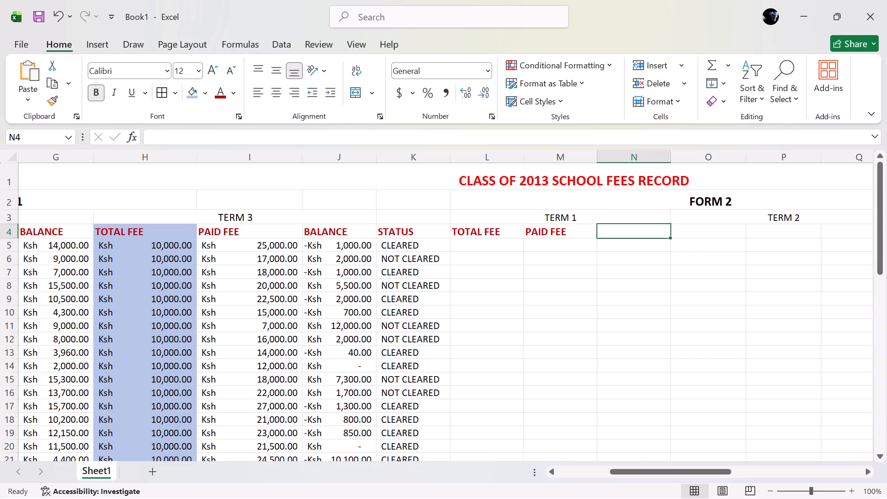
pyautogui.write('BALANCE')
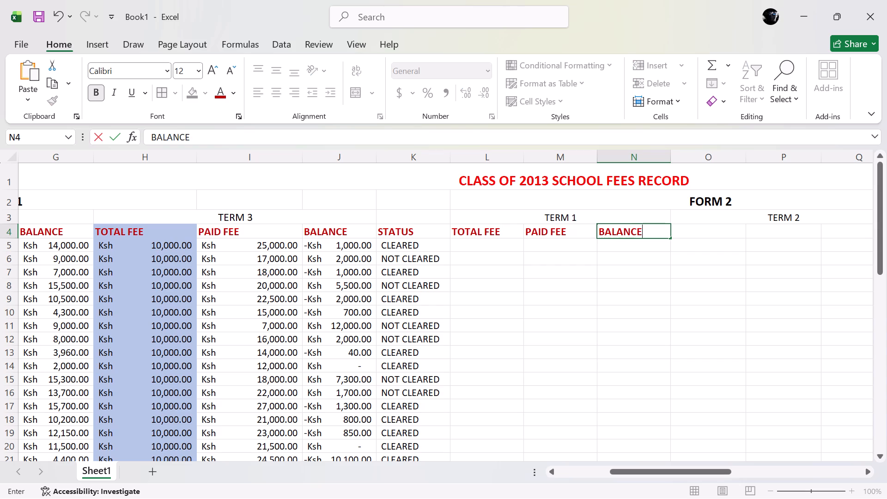
pyautogui.press('Right')
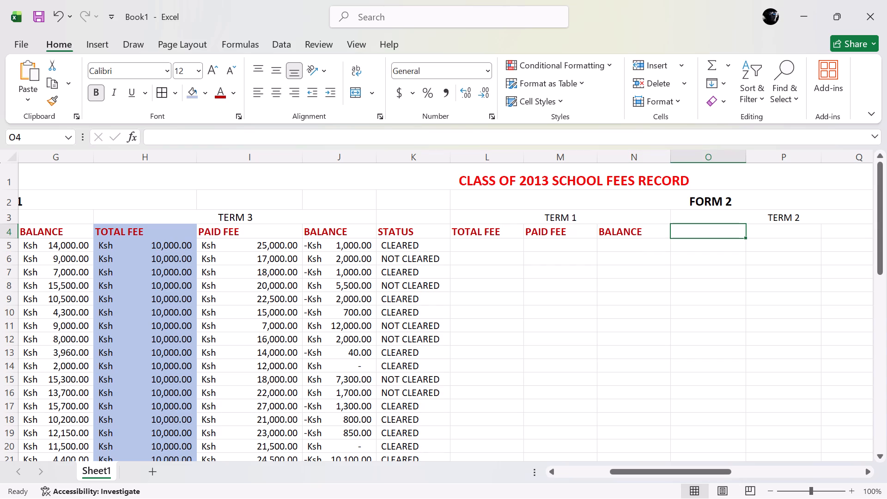
# Enter the sub-headings TOTAL FEE, PAID FEE and BALANCE in cells O4 to Q4 under Form 2 TERM 2.
pyautogui.press('t')
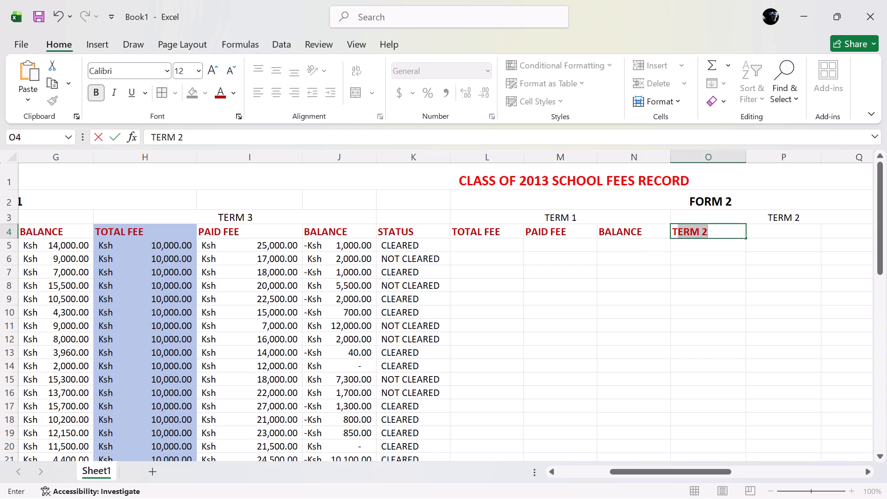
pyautogui.write('OATA')
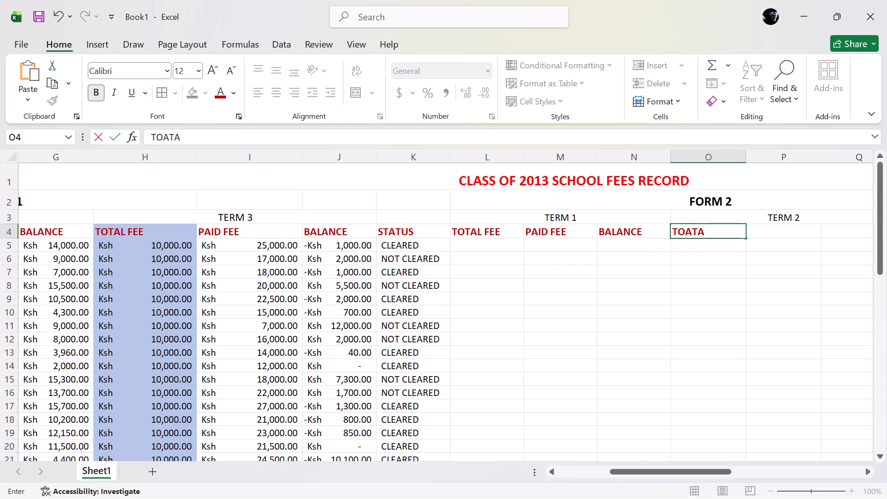
pyautogui.press('BackSpace')
pyautogui.press('BackSpace')
pyautogui.press('BackSpace')
pyautogui.write('TAL')
pyautogui.press('space')
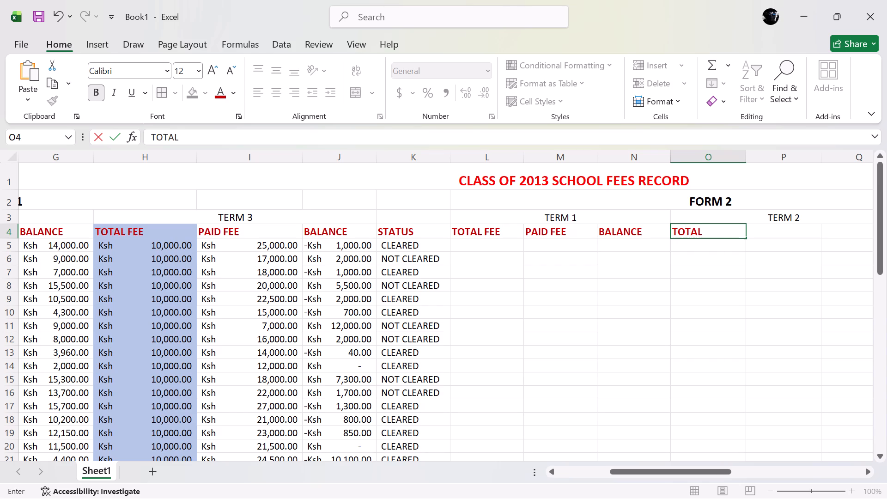
pyautogui.write('FEE')
pyautogui.press('Right')
pyautogui.write('PAI')
pyautogui.write('D')
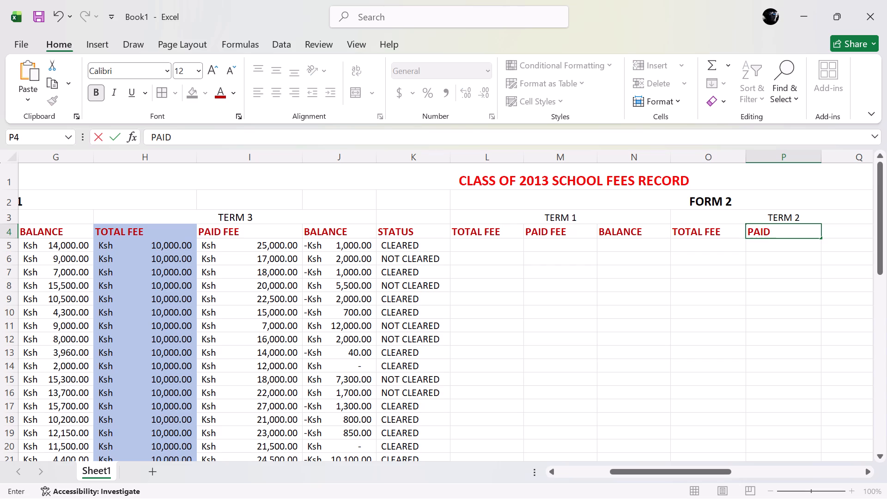
pyautogui.press('space')
pyautogui.write('FEE')
pyautogui.press('Right')
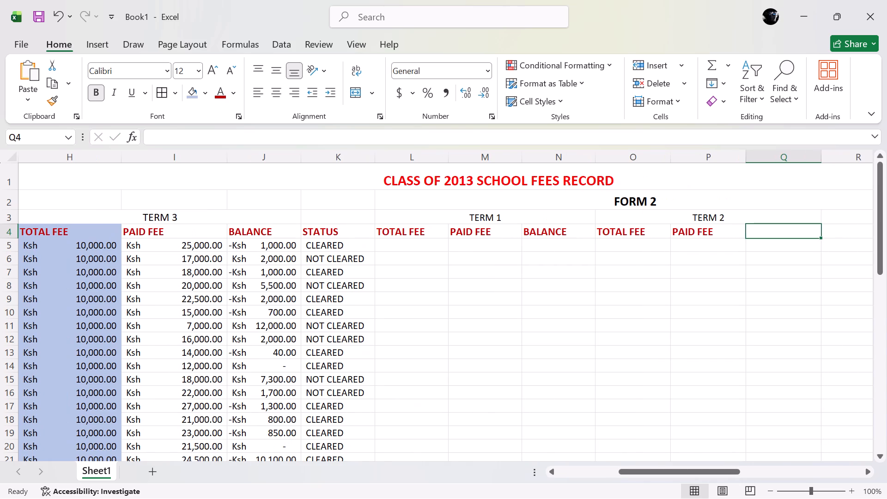
pyautogui.write('BAL')
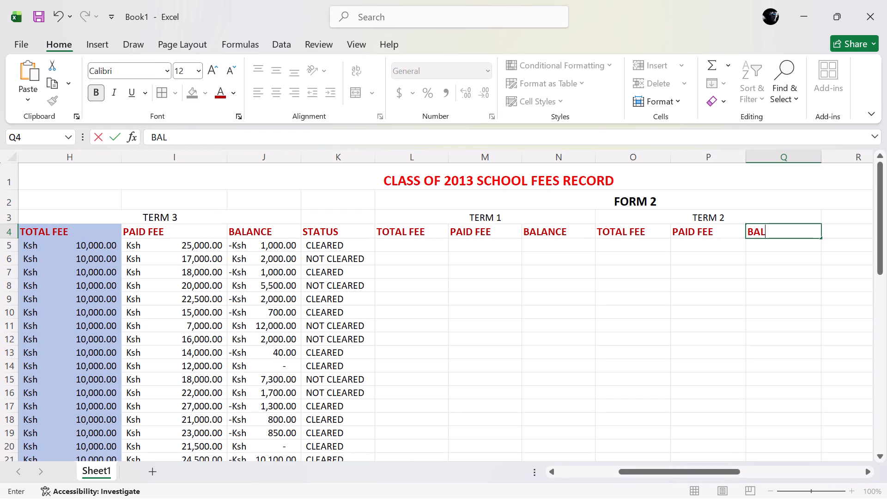
pyautogui.write('ANCE')
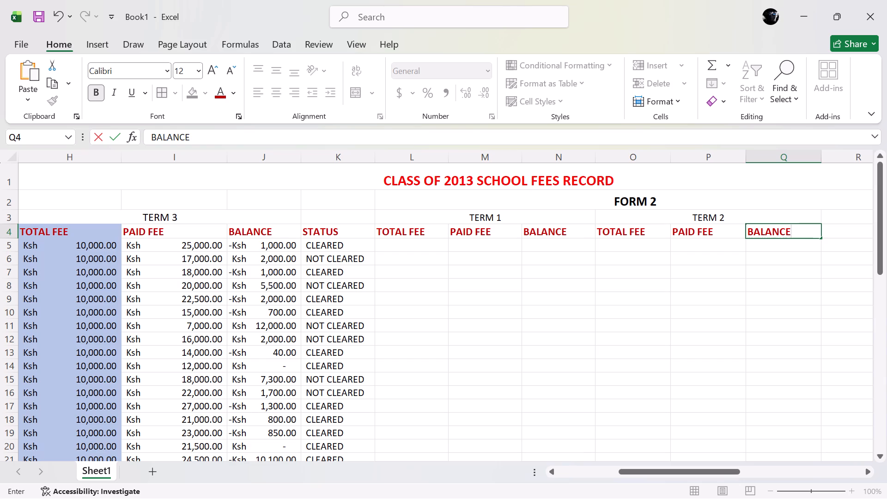
pyautogui.press('Right')
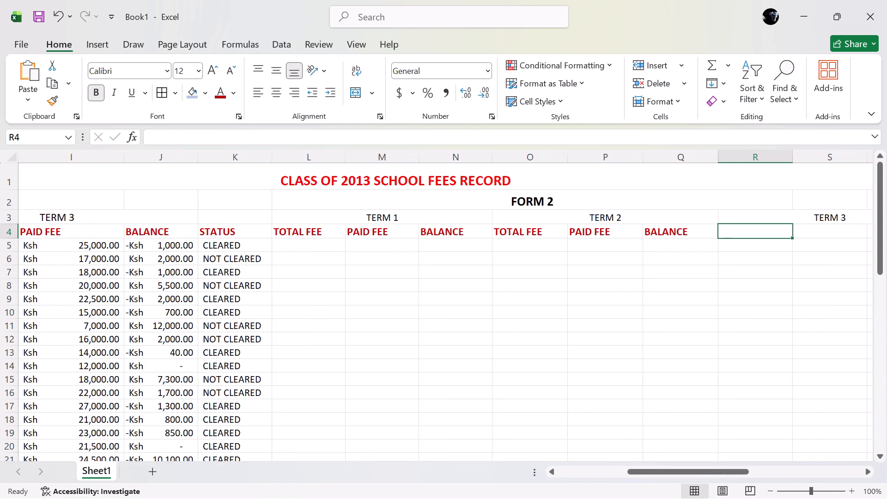
# Enter the sub-headings TOTAL FEE, PAID FEE and BALANCE in cells R4 to T4 under Form 2 TERM 3.
pyautogui.write('TO')
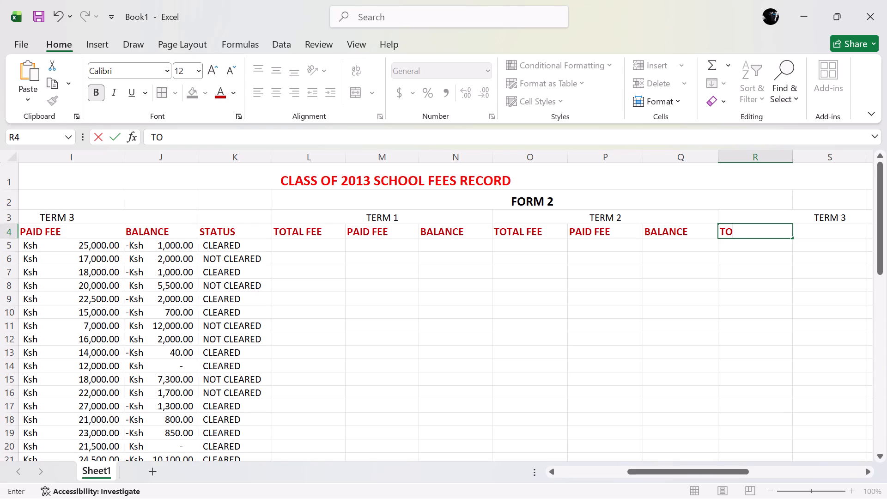
pyautogui.write('TA')
pyautogui.write('L FEE')
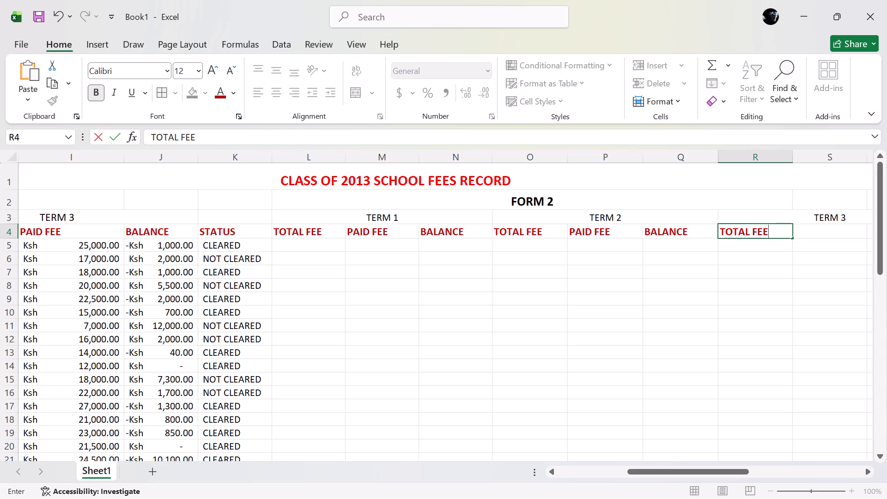
pyautogui.press('Right')
pyautogui.write('PAID')
pyautogui.press('space')
pyautogui.write('FEE')
pyautogui.press('Right')
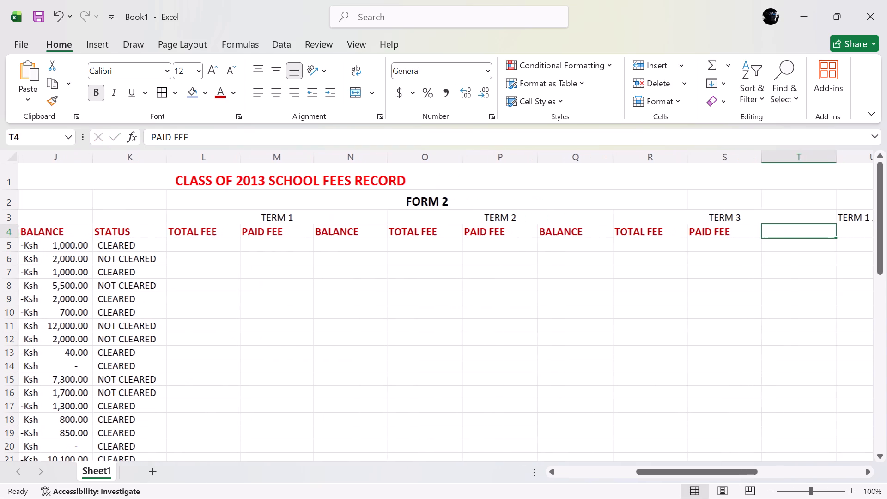
pyautogui.write('BALA')
pyautogui.write('NCE')
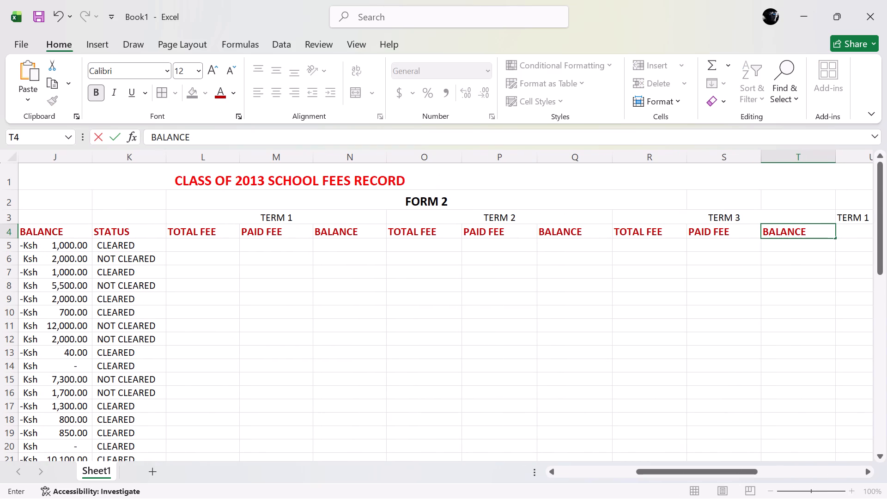
pyautogui.press('Right')
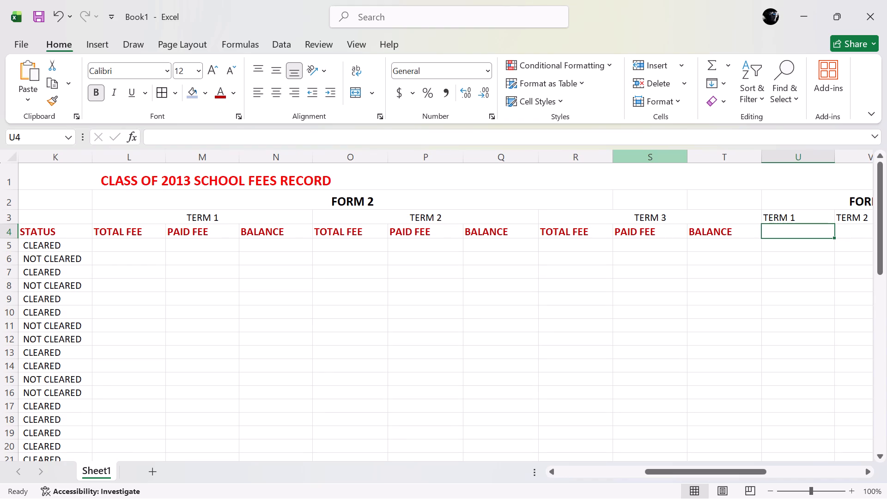
# Insert one blank column between the Form 2 TERM 3 BALANCE column and the next form's TERM 1 column.
pyautogui.click(793, 153)
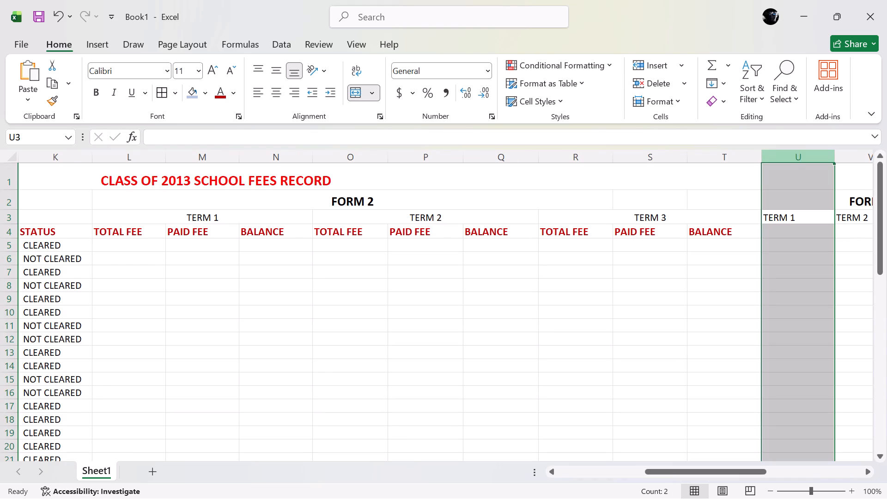
pyautogui.rightClick(793, 153)
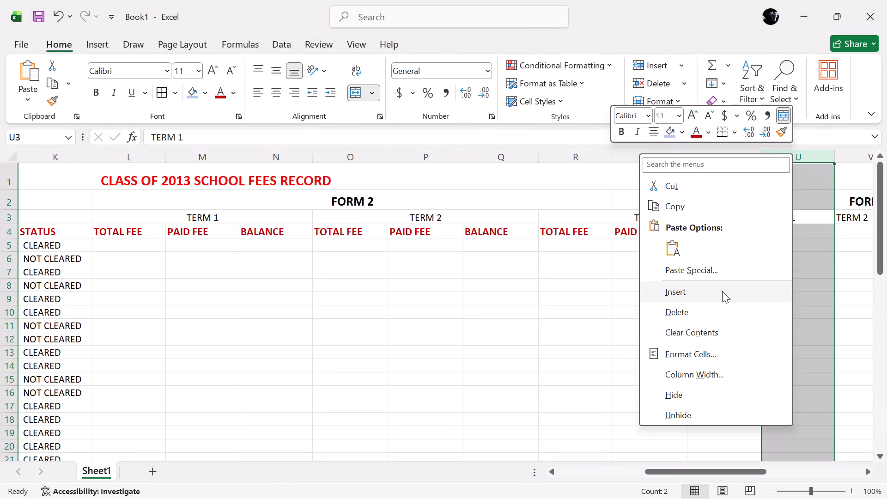
pyautogui.click(722, 291)
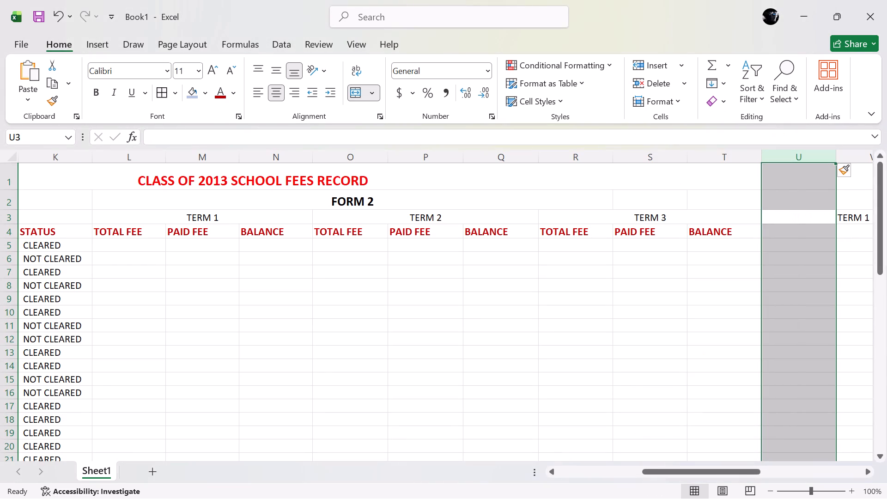
# Enter the heading STATUS in cell U4 of the new column after the Form 2 TERM 3 BALANCE column.
pyautogui.click(780, 233)
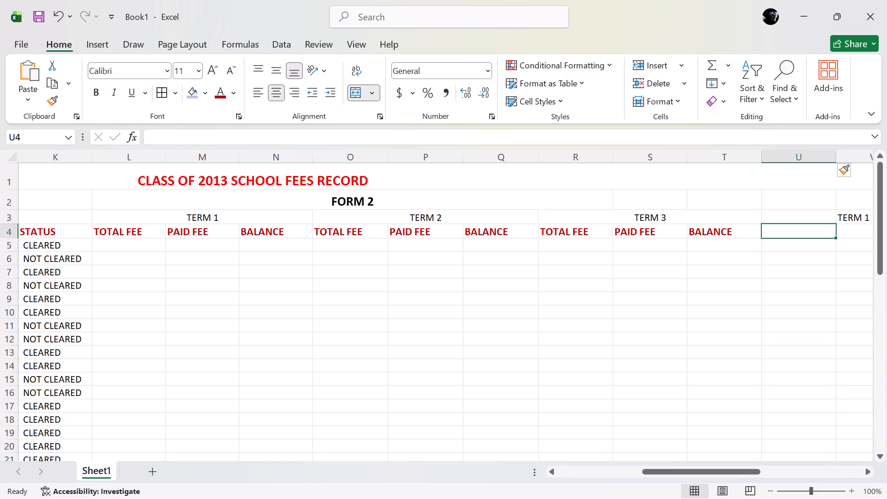
pyautogui.write('ST')
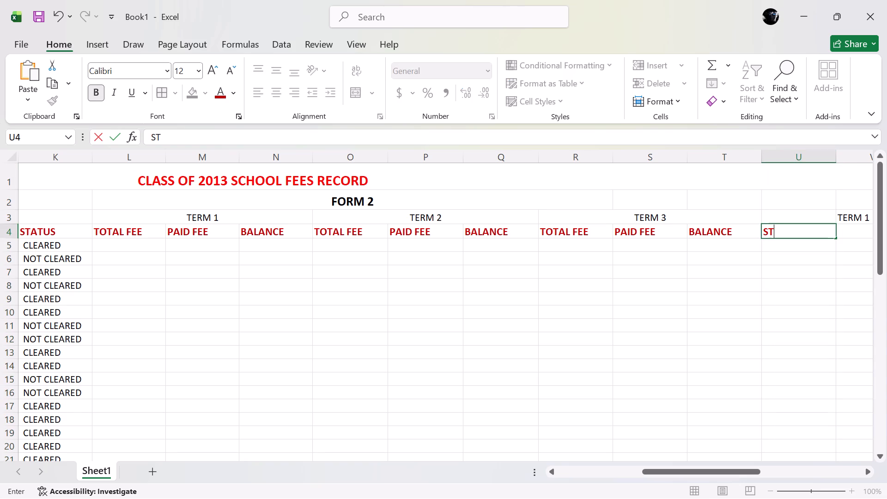
pyautogui.write('AT')
pyautogui.write('US')
# Apply the light blue fill and cell borders to the Form 2 TERM 1 TOTAL FEE column, cells L4 to L54.
pyautogui.click(146, 234)
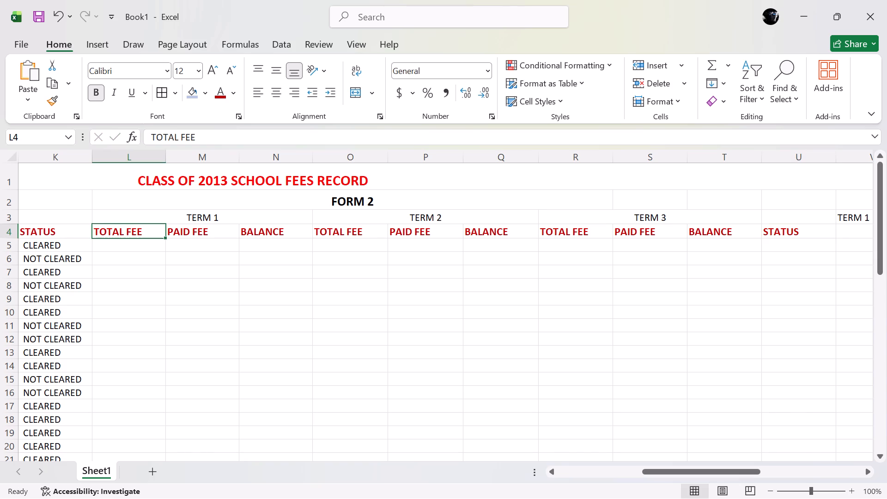
pyautogui.hscroll(6, 163, 234)
pyautogui.hscroll(-1, 163, 234)
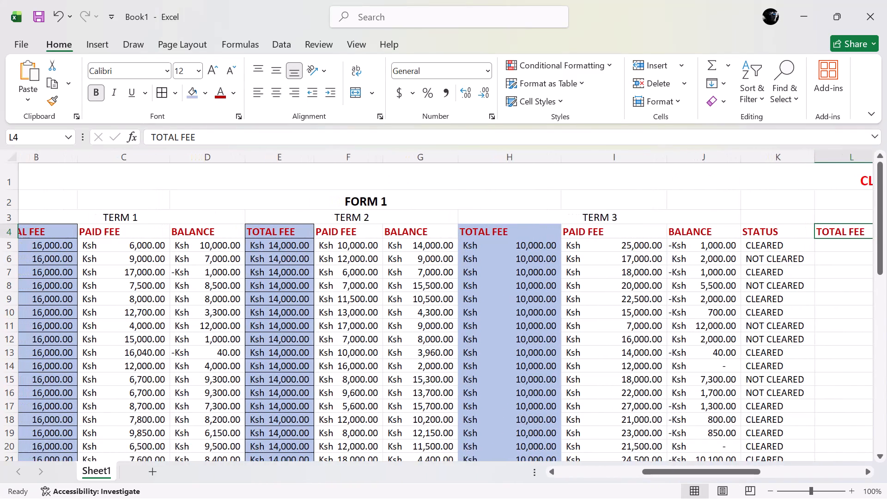
pyautogui.hscroll(-4, 163, 234)
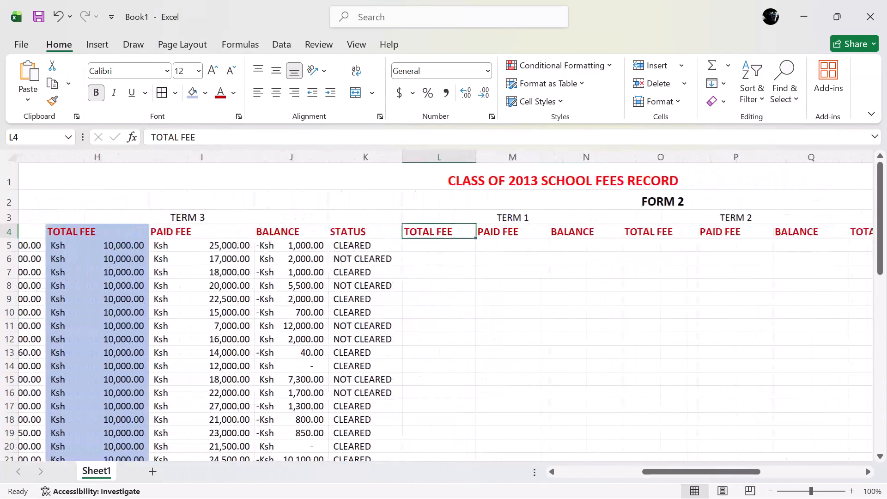
pyautogui.hscroll(-1, 163, 234)
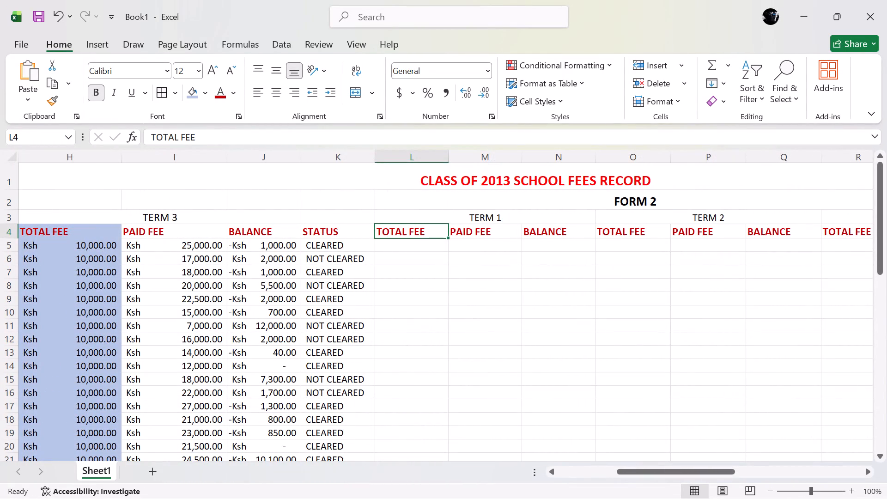
pyautogui.hotkey('shift', 'Down')
pyautogui.hotkey('shift', 'Down')
pyautogui.hotkey('shift', 'Down')
pyautogui.hotkey('shift', 'Down')
pyautogui.hotkey('shift', 'Down')
pyautogui.hotkey('shift', 'Down')
pyautogui.hotkey('shift', 'Down')
pyautogui.hotkey('shift', 'Down')
pyautogui.hotkey('shift', 'Down')
pyautogui.hotkey('shift', 'Down')
pyautogui.hotkey('shift', 'Down')
pyautogui.hotkey('shift', 'Down')
pyautogui.hotkey('shift', 'Down')
pyautogui.hotkey('shift', 'Down')
pyautogui.hotkey('shift', 'Down')
pyautogui.hotkey('shift', 'Down')
pyautogui.hotkey('shift', 'Down')
pyautogui.hotkey('shift', 'Down')
pyautogui.hotkey('shift', 'Down')
pyautogui.hotkey('shift', 'Down')
pyautogui.hotkey('shift', 'Down')
pyautogui.hotkey('shift', 'Down')
pyautogui.hotkey('shift', 'Down')
pyautogui.hotkey('shift', 'Down')
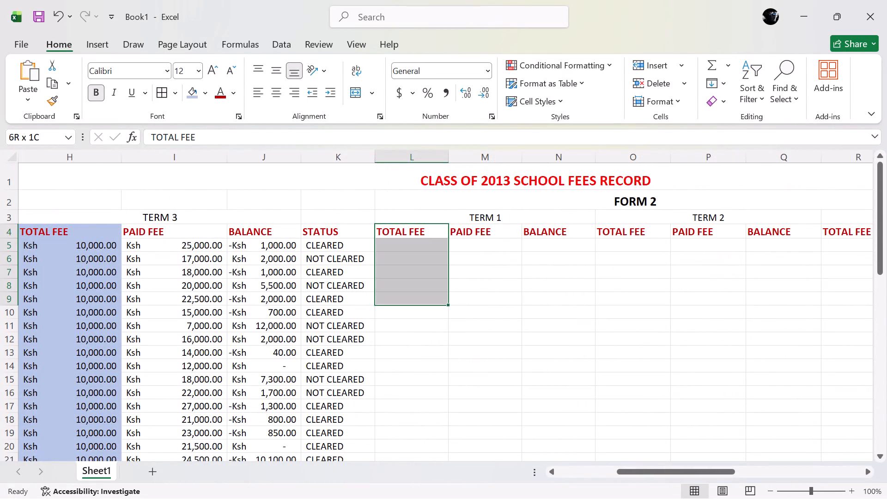
pyautogui.hotkey('shift', 'Down')
pyautogui.hotkey('shift', 'Down')
pyautogui.hotkey('shift', 'Down')
pyautogui.hotkey('shift', 'Down')
pyautogui.hotkey('shift', 'Down')
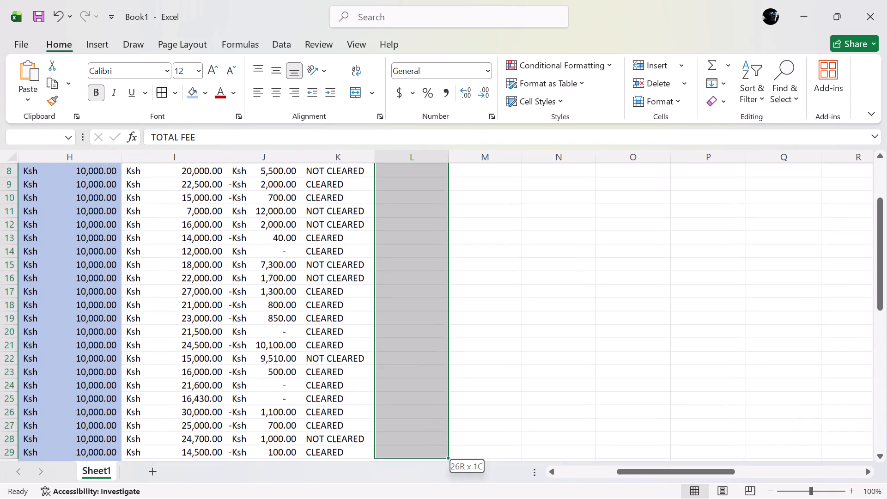
pyautogui.hotkey('shift', 'Down')
pyautogui.hotkey('shift', 'Down')
pyautogui.hotkey('shift', 'Down')
pyautogui.hotkey('shift', 'Down')
pyautogui.hotkey('shift', 'Down')
pyautogui.hotkey('shift', 'Down')
pyautogui.hotkey('shift', 'Down')
pyautogui.hotkey('shift', 'Down')
pyautogui.hotkey('shift', 'Down')
pyautogui.hotkey('shift', 'Down')
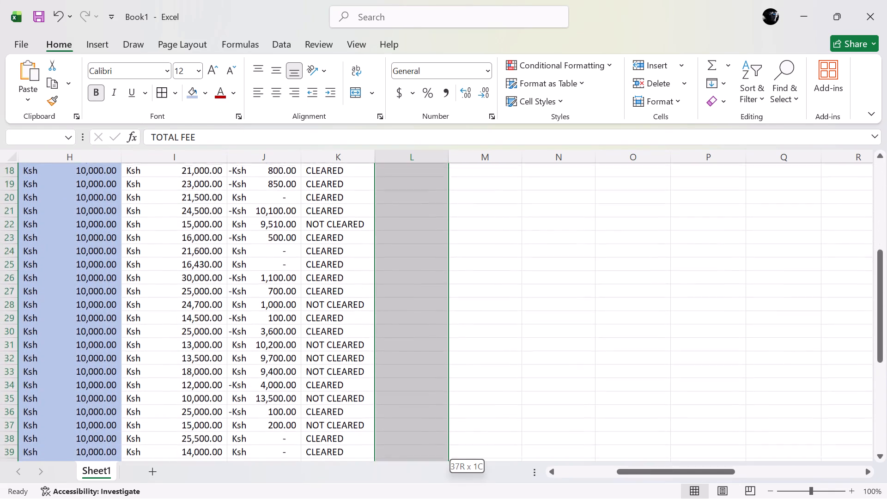
pyautogui.hotkey('shift', 'Down')
pyautogui.hotkey('shift', 'Down')
pyautogui.hotkey('shift', 'Down')
pyautogui.hotkey('shift', 'Down')
pyautogui.hotkey('shift', 'Down')
pyautogui.hotkey('shift', 'Down')
pyautogui.hotkey('shift', 'Down')
pyautogui.hotkey('shift', 'Down')
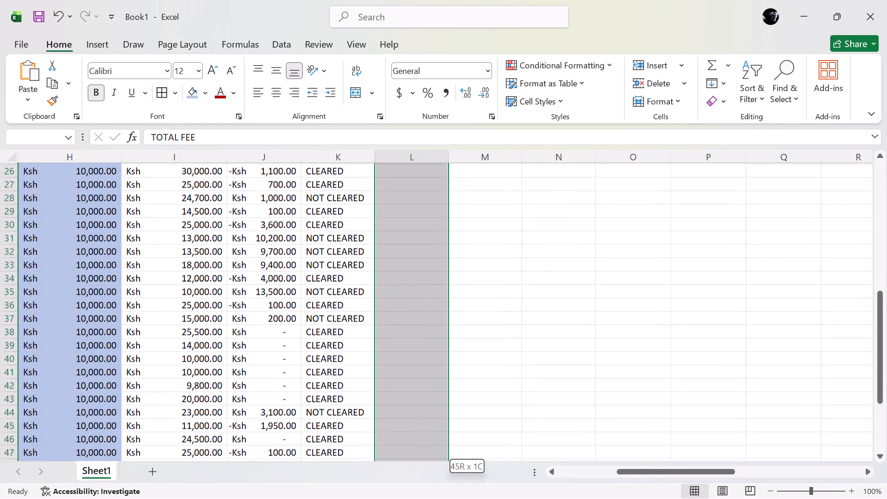
pyautogui.hotkey('shift', 'Down')
pyautogui.hotkey('shift', 'Down')
pyautogui.hotkey('shift', 'Down')
pyautogui.hotkey('shift', 'Down')
pyautogui.hotkey('shift', 'Down')
pyautogui.hotkey('shift', 'Down')
pyautogui.hotkey('shift', 'Down')
pyautogui.hotkey('shift', 'Down')
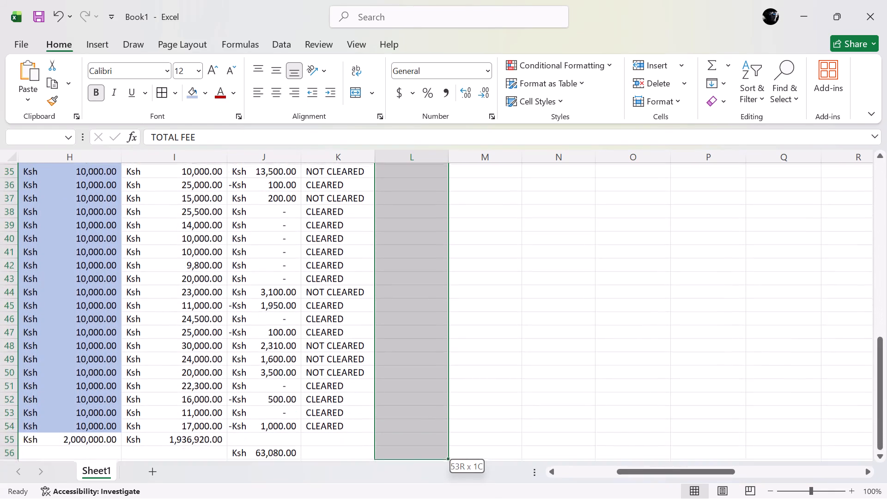
pyautogui.hotkey('shift', 'Down')
pyautogui.hotkey('shift', 'Up')
pyautogui.hotkey('shift', 'Up')
pyautogui.hotkey('shift', 'Up')
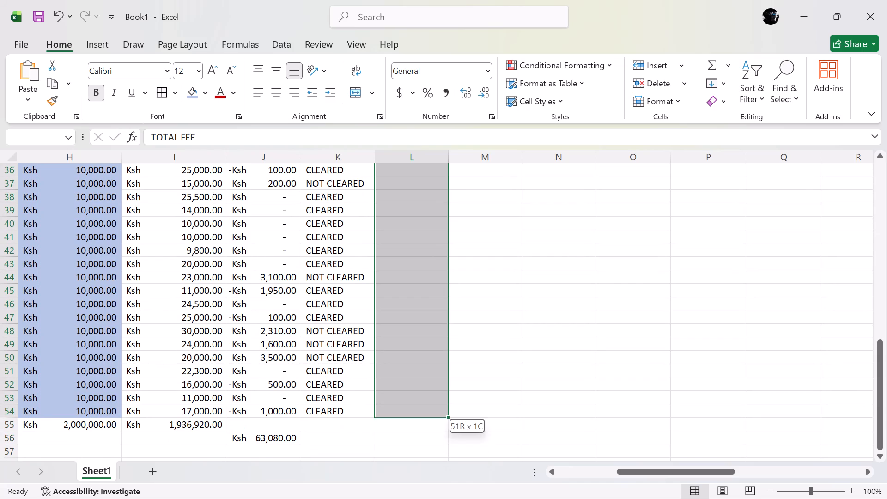
pyautogui.click(191, 92)
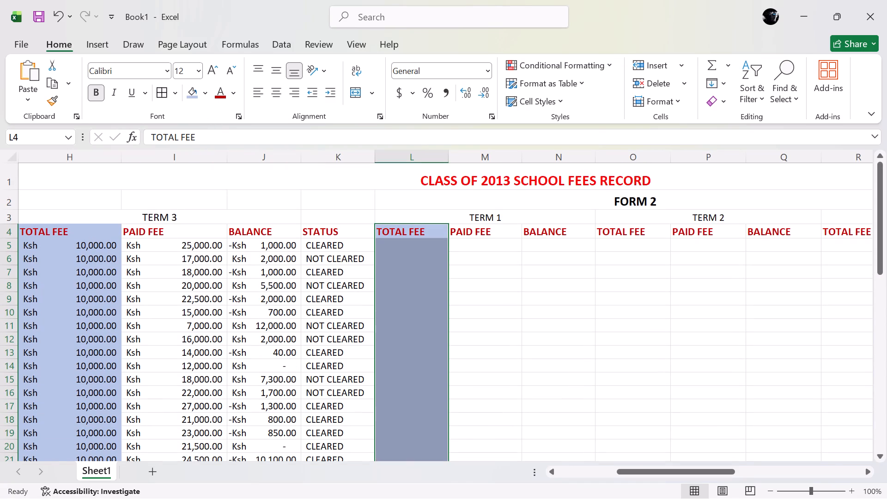
pyautogui.click(164, 91)
# Apply the light blue fill and cell borders to the Form 2 TERM 2 TOTAL FEE column, cells O4 to O54.
pyautogui.click(632, 233)
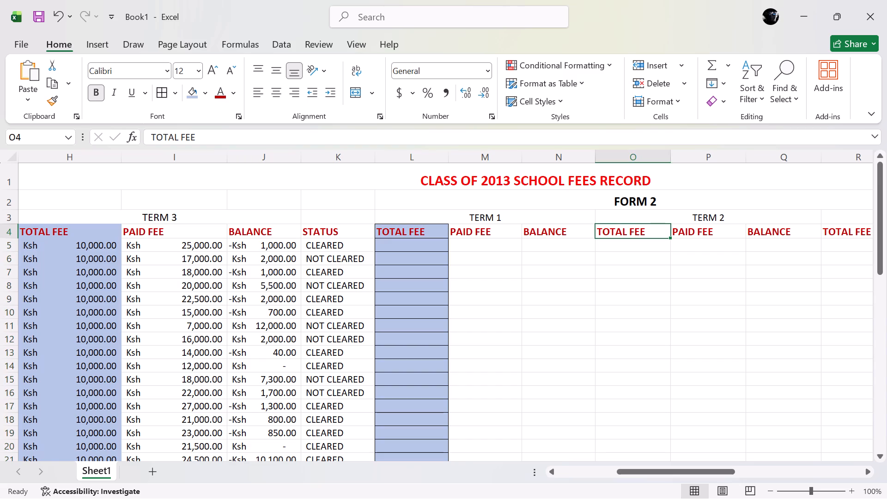
pyautogui.hotkey('shift', 'Down')
pyautogui.hotkey('shift', 'Down')
pyautogui.hotkey('shift', 'Down')
pyautogui.hotkey('shift', 'Down')
pyautogui.hotkey('shift', 'Down')
pyautogui.hotkey('shift', 'Down')
pyautogui.hotkey('shift', 'Down')
pyautogui.hotkey('shift', 'Down')
pyautogui.hotkey('shift', 'Down')
pyautogui.hotkey('shift', 'Down')
pyautogui.hotkey('shift', 'Down')
pyautogui.hotkey('shift', 'Down')
pyautogui.hotkey('shift', 'Down')
pyautogui.hotkey('shift', 'Down')
pyautogui.hotkey('shift', 'Down')
pyautogui.hotkey('shift', 'Down')
pyautogui.hotkey('shift', 'Down')
pyautogui.hotkey('shift', 'Down')
pyautogui.hotkey('shift', 'Down')
pyautogui.hotkey('shift', 'Down')
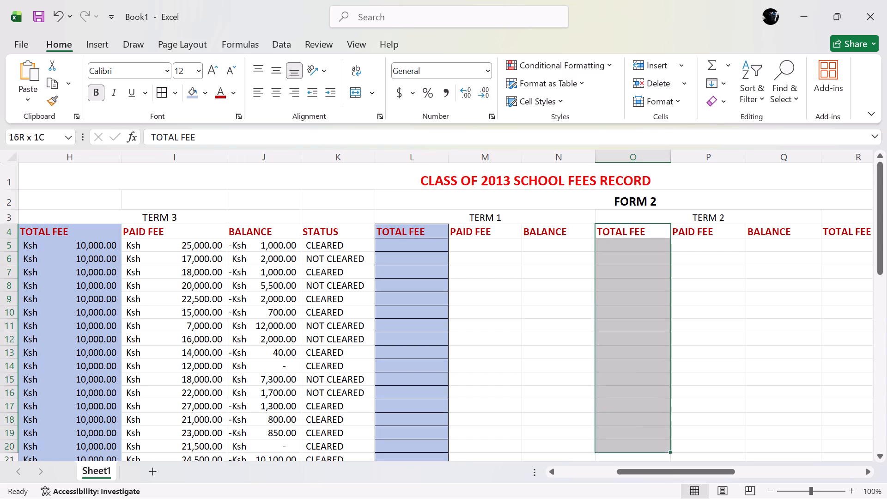
pyautogui.hotkey('shift', 'Down')
pyautogui.hotkey('shift', 'Down')
pyautogui.hotkey('shift', 'Down')
pyautogui.hotkey('shift', 'Down')
pyautogui.hotkey('shift', 'Down')
pyautogui.hotkey('shift', 'Down')
pyautogui.hotkey('shift', 'Down')
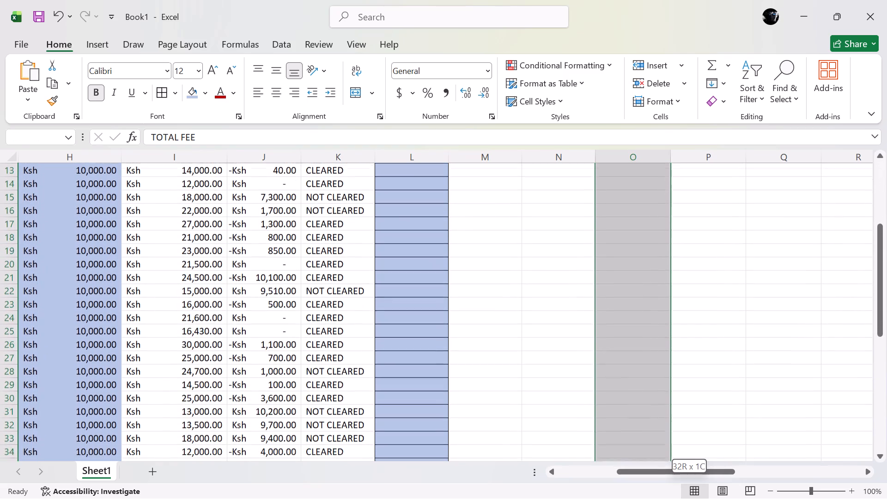
pyautogui.hotkey('shift', 'Down')
pyautogui.hotkey('shift', 'Down')
pyautogui.hotkey('shift', 'Down')
pyautogui.hotkey('shift', 'Down')
pyautogui.hotkey('shift', 'Down')
pyautogui.hotkey('shift', 'Down')
pyautogui.hotkey('shift', 'Down')
pyautogui.hotkey('shift', 'Down')
pyautogui.hotkey('shift', 'Down')
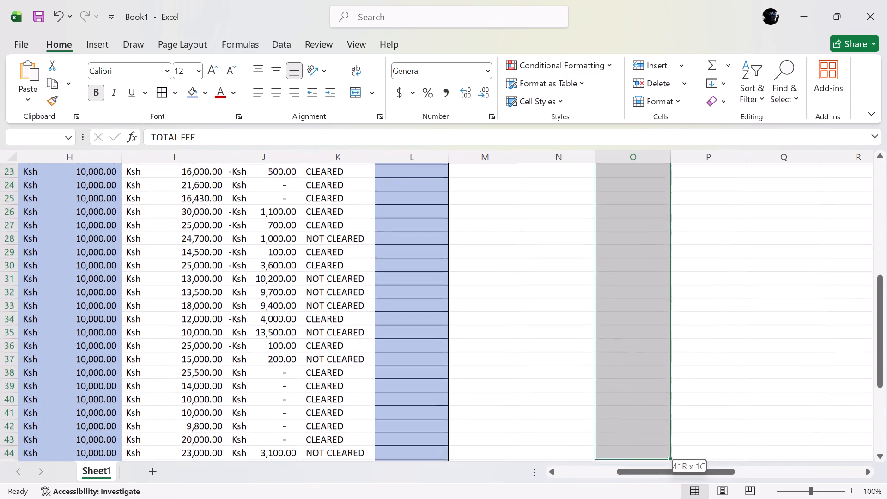
pyautogui.hotkey('shift', 'Down')
pyautogui.hotkey('shift', 'Down')
pyautogui.hotkey('shift', 'Down')
pyautogui.hotkey('shift', 'Down')
pyautogui.hotkey('shift', 'Down')
pyautogui.hotkey('shift', 'Down')
pyautogui.hotkey('shift', 'Down')
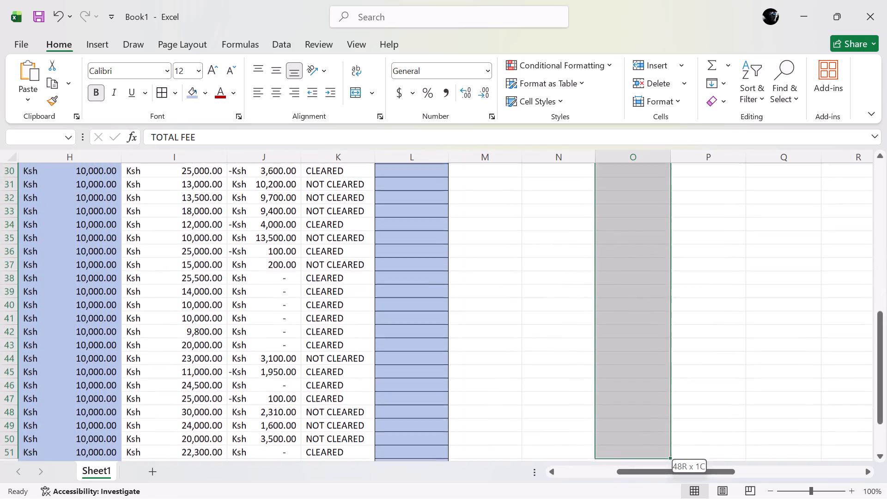
pyautogui.hotkey('shift', 'Down')
pyautogui.hotkey('shift', 'Down')
pyautogui.hotkey('shift', 'Down')
pyautogui.hotkey('shift', 'Down')
pyautogui.hotkey('shift', 'Down')
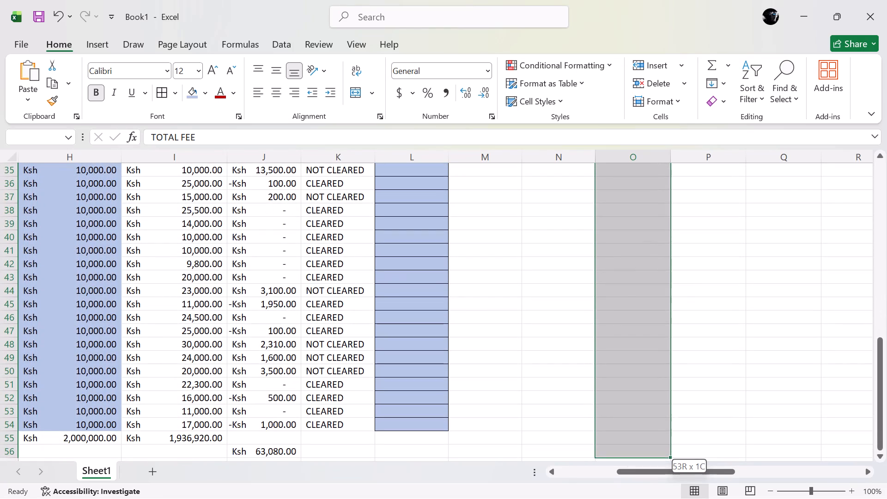
pyautogui.hotkey('shift', 'Up')
pyautogui.hotkey('shift', 'Up')
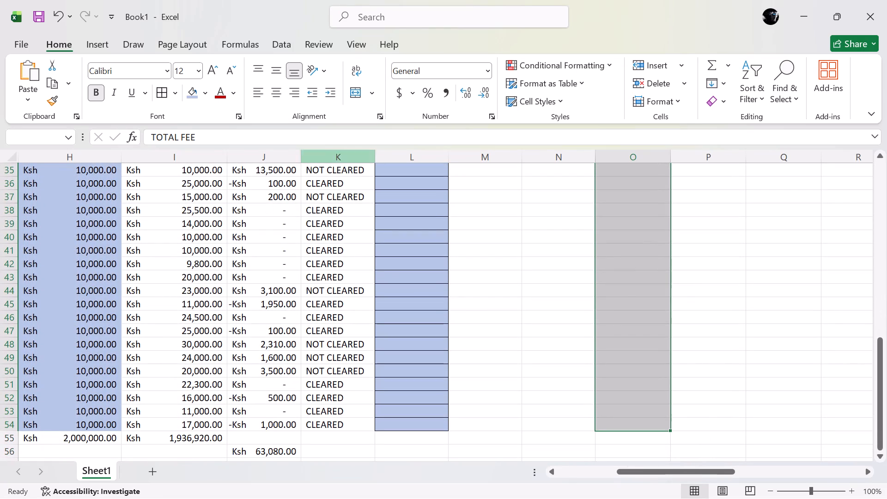
pyautogui.click(188, 96)
pyautogui.hscroll(-1, 596, 299)
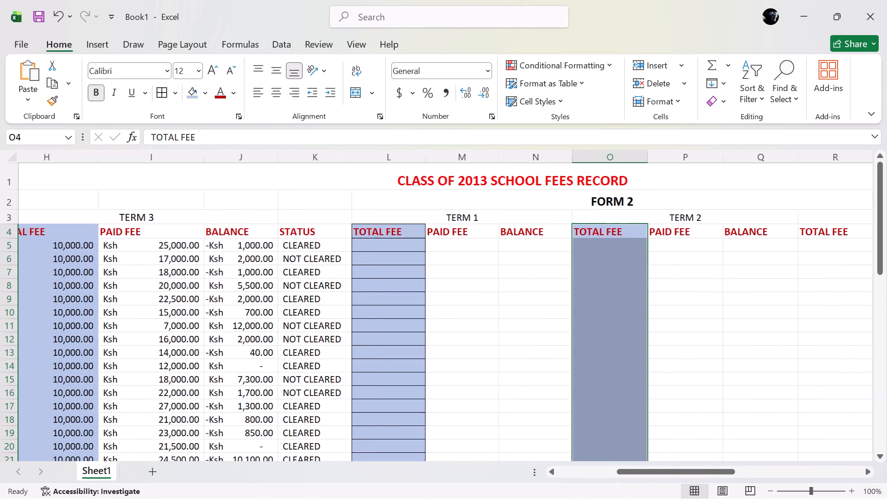
pyautogui.hscroll(-1, 596, 299)
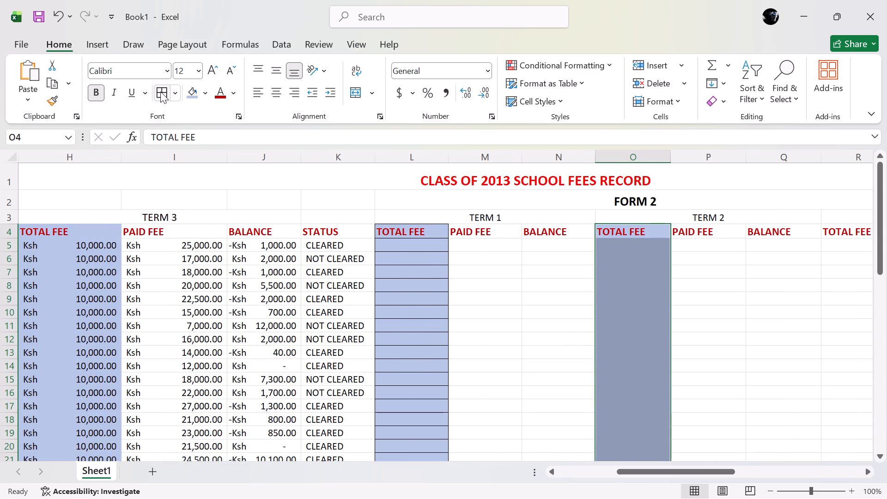
pyautogui.click(160, 92)
# Check the formatted Form 2 TERM 1 and TERM 2 TOTAL FEE columns down to the last student row.
pyautogui.hscroll(-2, 637, 328)
pyautogui.scroll(-1, 637, 328)
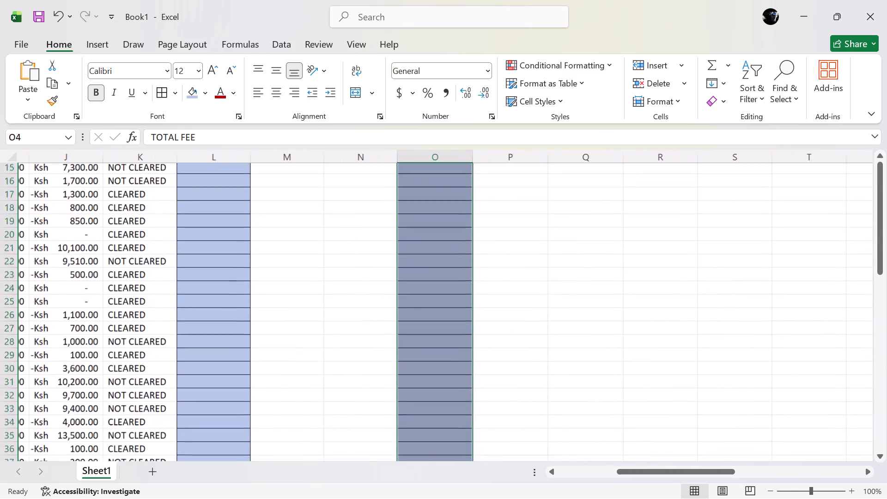
pyautogui.scroll(-2, 637, 328)
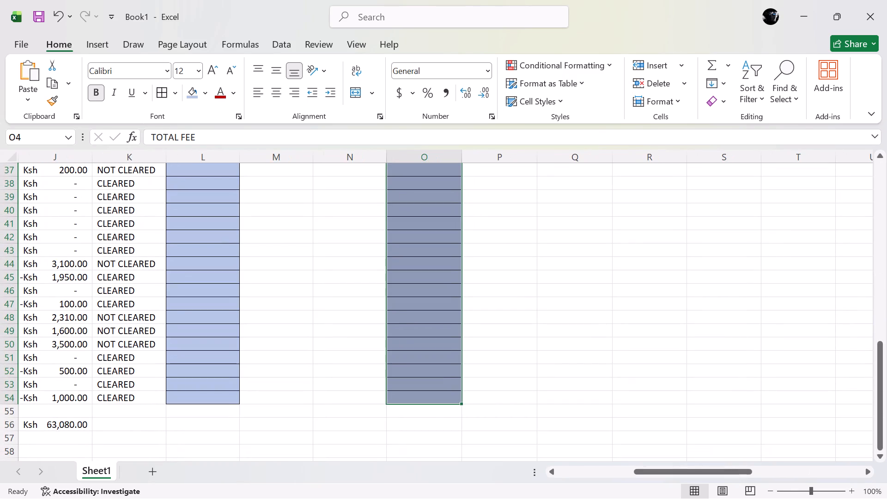
pyautogui.hscroll(-1, 637, 328)
pyautogui.hscroll(1, 632, 329)
pyautogui.hscroll(1, 754, 271)
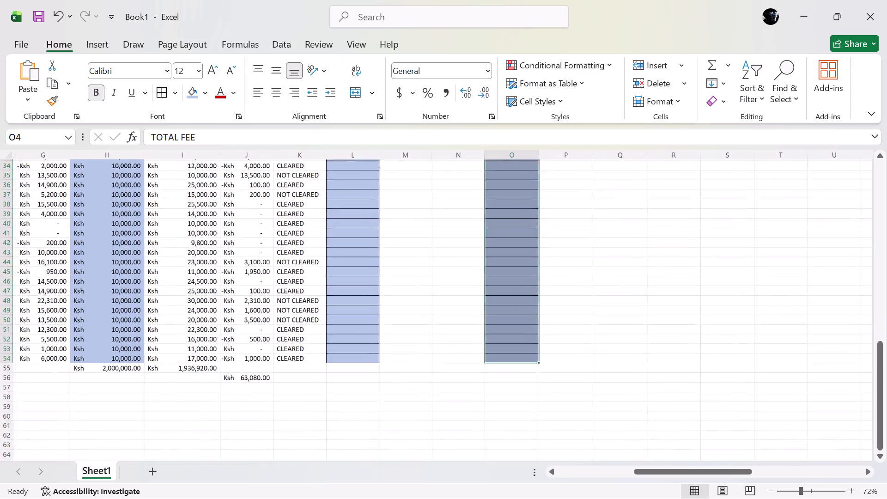
pyautogui.hscroll(1, 754, 271)
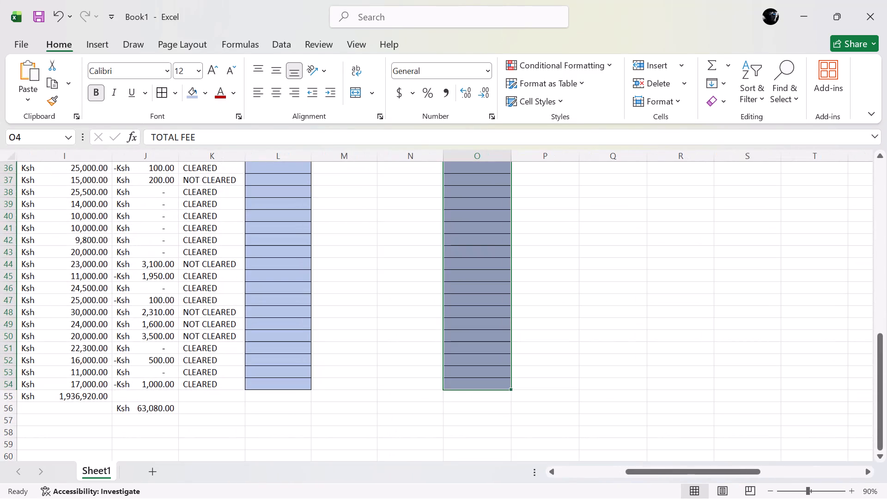
pyautogui.scroll(2, 709, 276)
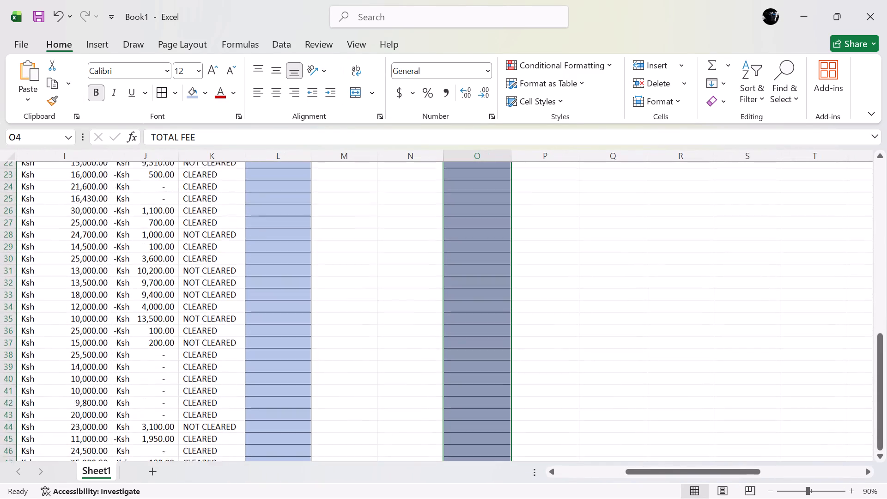
pyautogui.scroll(2, 709, 276)
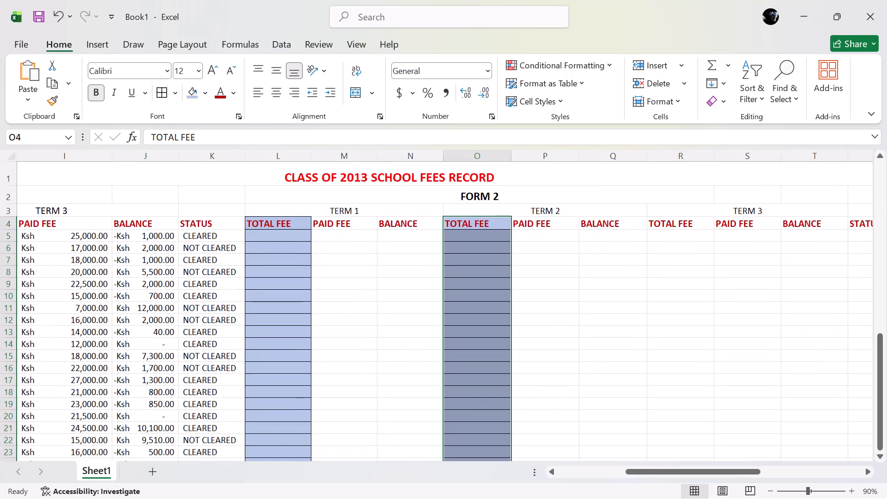
# Apply the light blue fill and cell borders to the Form 2 TERM 3 TOTAL FEE column, cells R4 to R54.
pyautogui.click(672, 225)
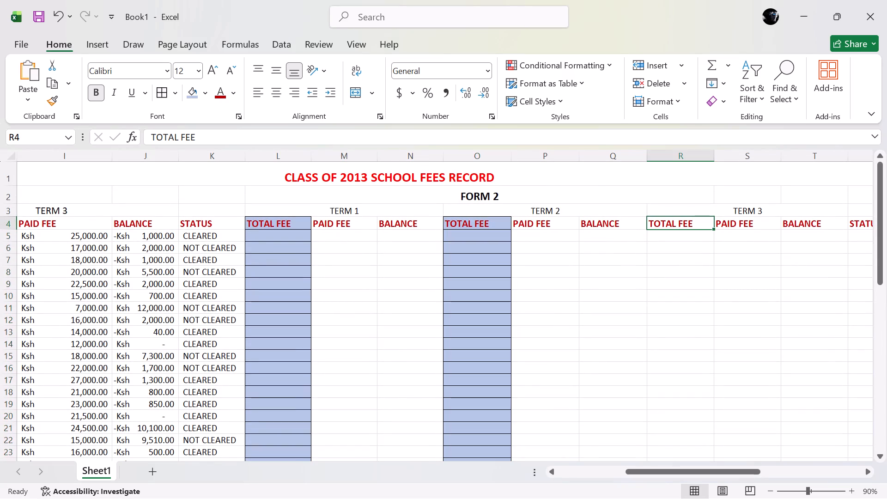
pyautogui.hotkey('shift', 'Down')
pyautogui.hotkey('shift', 'Down')
pyautogui.hotkey('shift', 'Down')
pyautogui.hotkey('shift', 'Down')
pyautogui.hotkey('shift', 'Down')
pyautogui.hotkey('shift', 'Down')
pyautogui.hotkey('shift', 'Down')
pyautogui.hotkey('shift', 'Down')
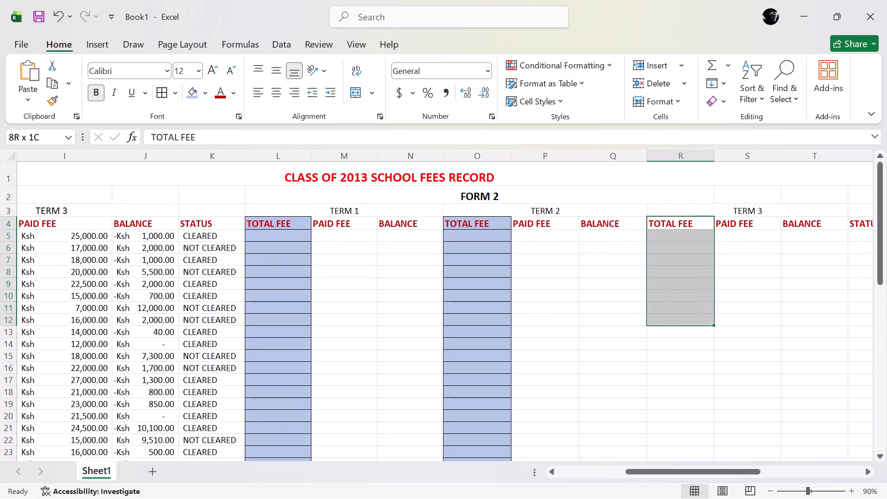
pyautogui.hotkey('shift', 'Down')
pyautogui.hotkey('shift', 'Down')
pyautogui.hotkey('shift', 'Down')
pyautogui.hotkey('shift', 'Down')
pyautogui.hotkey('shift', 'Down')
pyautogui.hotkey('shift', 'Down')
pyautogui.hotkey('shift', 'Down')
pyautogui.hotkey('shift', 'Down')
pyautogui.hotkey('shift', 'Down')
pyautogui.hotkey('shift', 'Down')
pyautogui.hotkey('shift', 'Down')
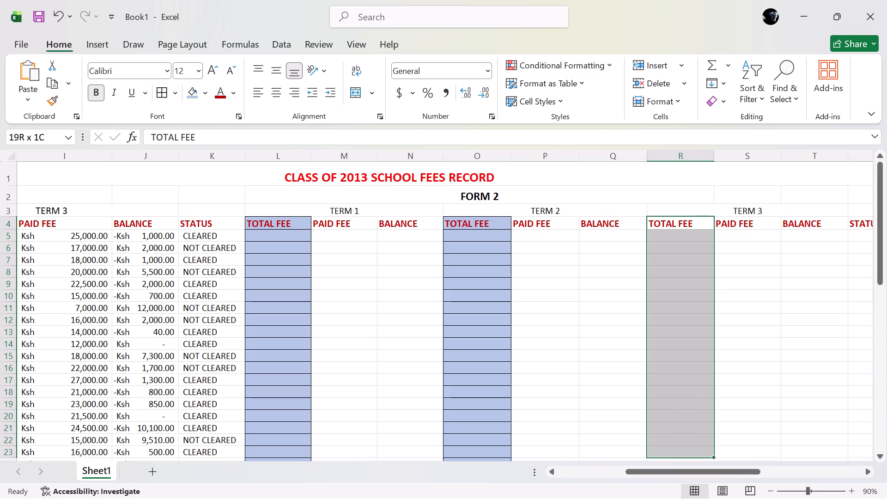
pyautogui.hotkey('shift', 'Down')
pyautogui.hotkey('shift', 'Down')
pyautogui.hotkey('shift', 'Down')
pyautogui.hotkey('shift', 'Down')
pyautogui.hotkey('shift', 'Down')
pyautogui.hotkey('shift', 'Down')
pyautogui.hotkey('shift', 'Down')
pyautogui.hotkey('shift', 'Down')
pyautogui.hotkey('shift', 'Down')
pyautogui.hotkey('shift', 'Down')
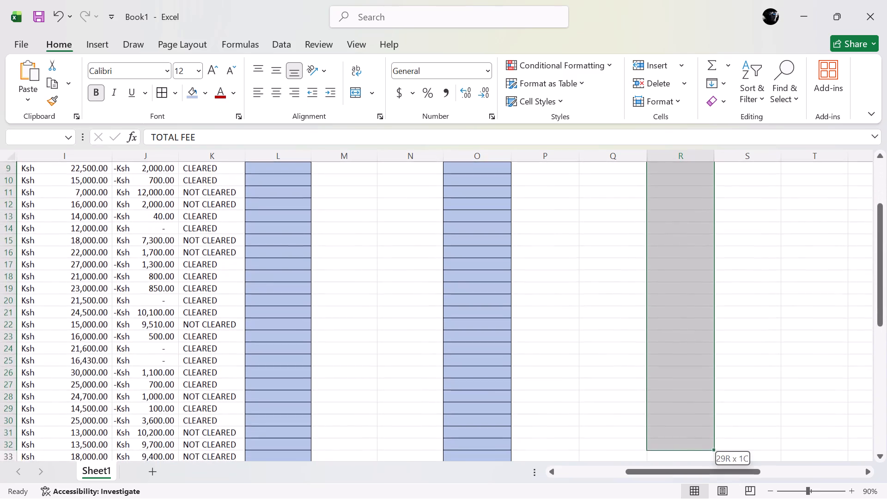
pyautogui.hotkey('shift', 'Down')
pyautogui.hotkey('shift', 'Down')
pyautogui.hotkey('shift', 'Down')
pyautogui.hotkey('shift', 'Down')
pyautogui.hotkey('shift', 'Down')
pyautogui.hotkey('shift', 'Down')
pyautogui.hotkey('shift', 'Down')
pyautogui.hotkey('shift', 'Down')
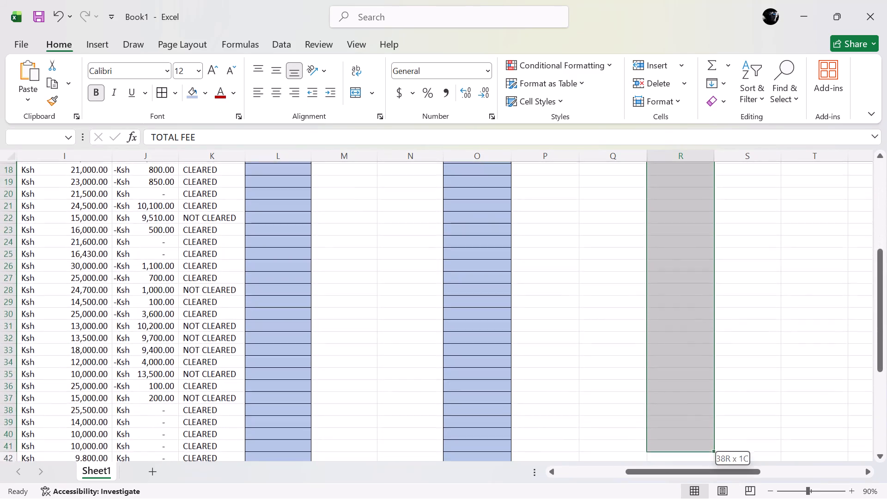
pyautogui.hotkey('shift', 'Down')
pyautogui.hotkey('shift', 'Down')
pyautogui.hotkey('shift', 'Down')
pyautogui.hotkey('shift', 'Down')
pyautogui.hotkey('shift', 'Down')
pyautogui.hotkey('shift', 'Down')
pyautogui.hotkey('shift', 'Down')
pyautogui.hotkey('shift', 'Down')
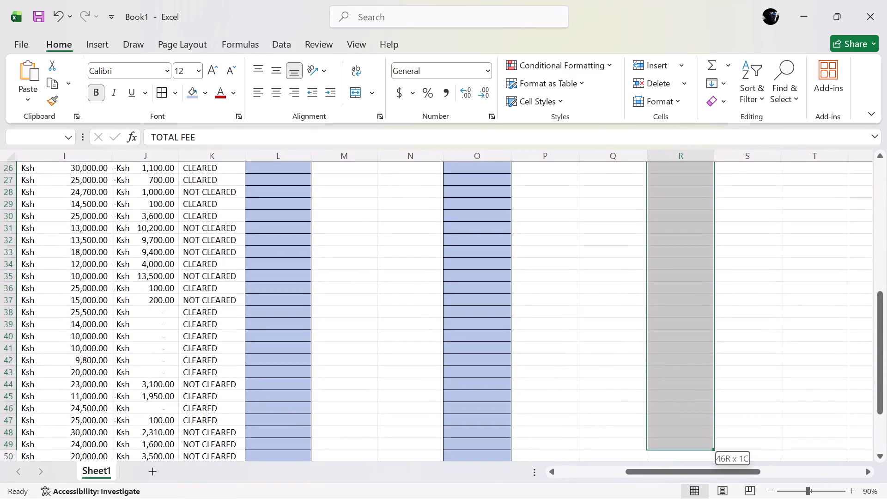
pyautogui.hotkey('shift', 'Down')
pyautogui.hotkey('shift', 'Down')
pyautogui.hotkey('shift', 'Down')
pyautogui.hotkey('shift', 'Down')
pyautogui.hotkey('shift', 'Down')
pyautogui.hotkey('shift', 'Down')
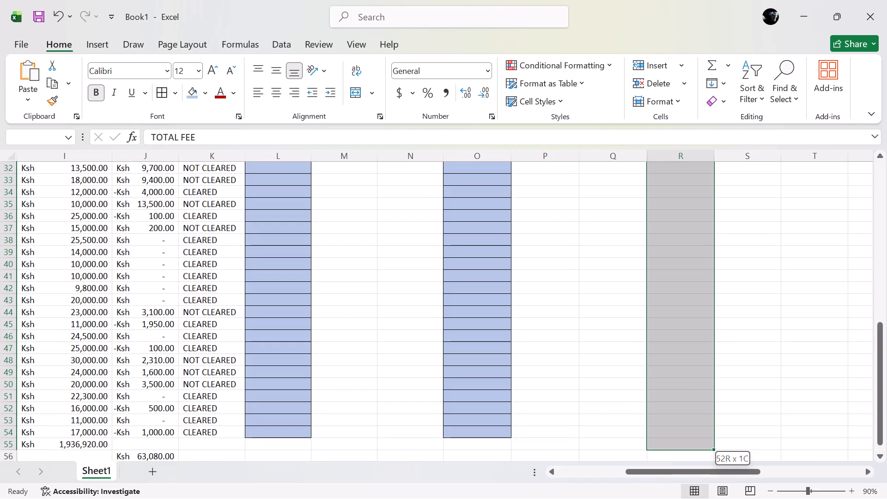
pyautogui.hotkey('shift', 'Up')
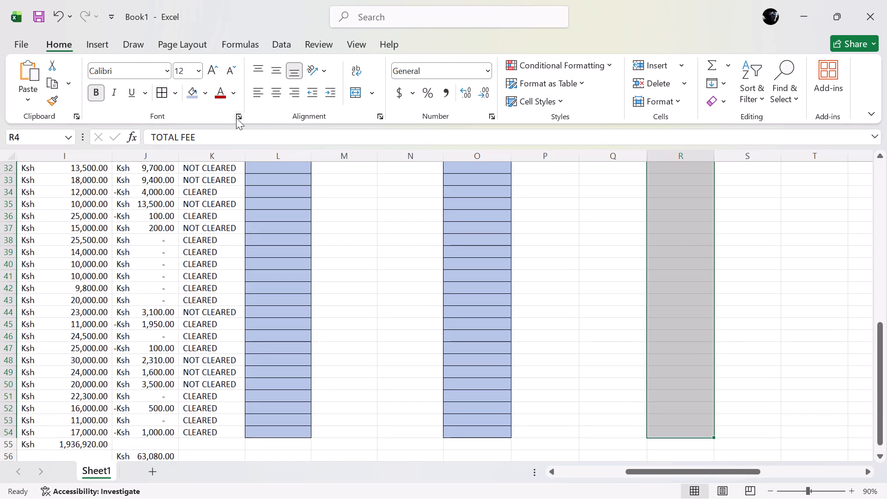
pyautogui.click(194, 91)
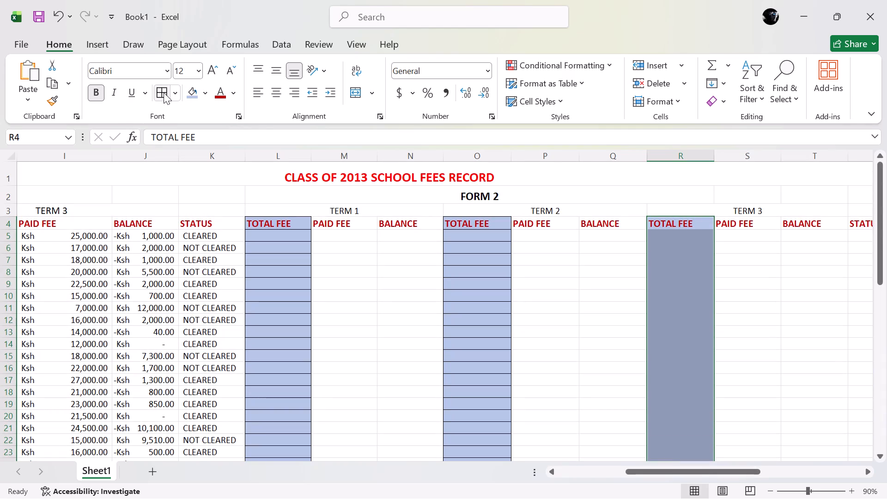
pyautogui.click(164, 92)
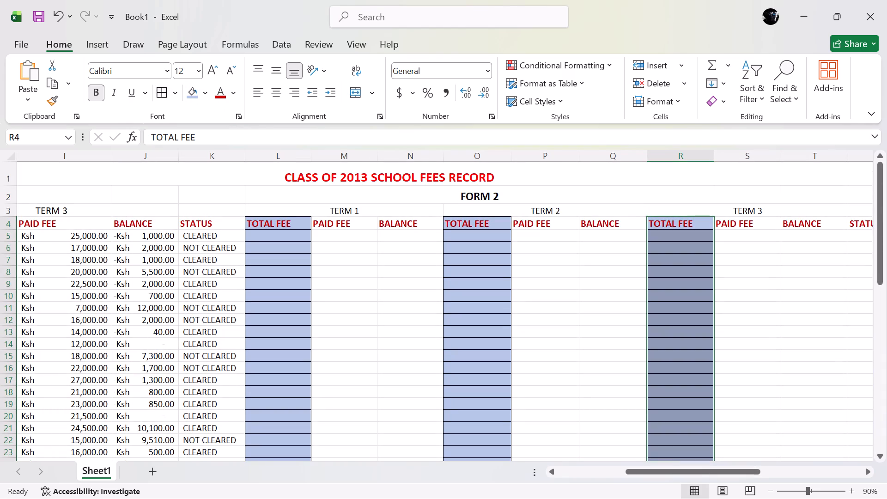
# Format the Form 2 TERM 1 TOTAL FEE cells L5 to L54 as Accounting with the Ksh Kiswahili symbol.
pyautogui.click(298, 234)
pyautogui.click(298, 234)
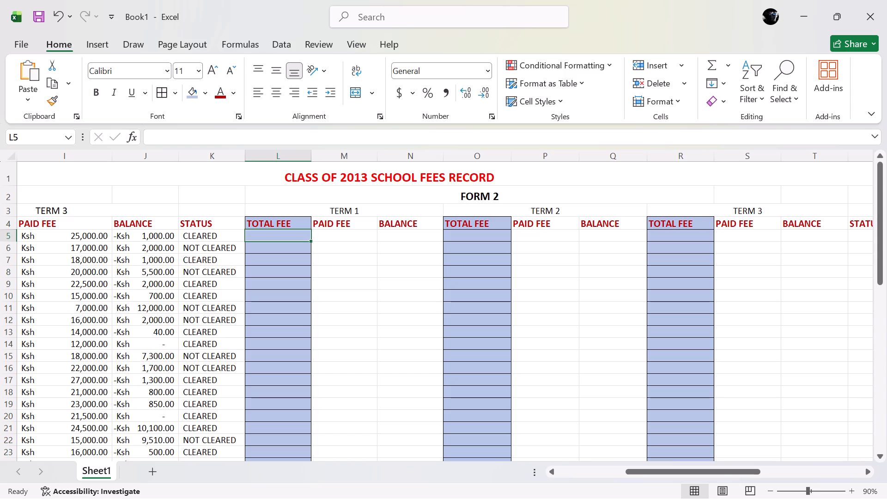
pyautogui.moveTo(309, 239); pyautogui.dragTo(327, 445)
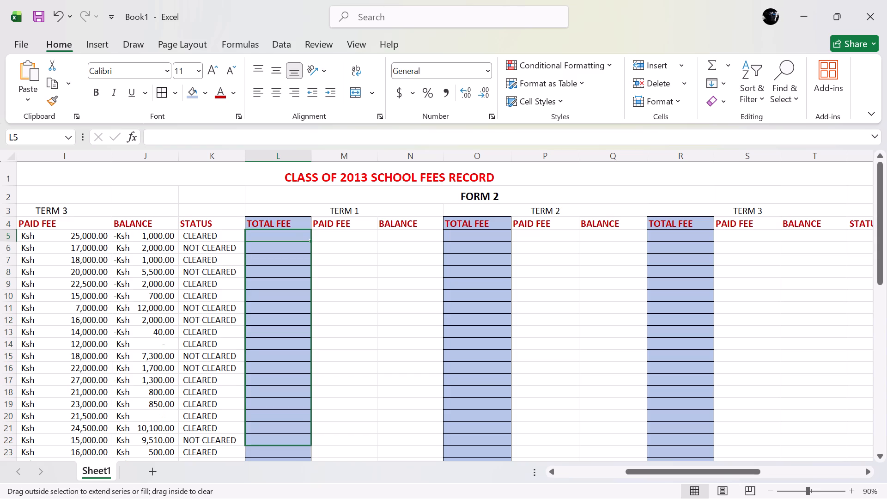
pyautogui.moveTo(327, 445); pyautogui.dragTo(317, 443)
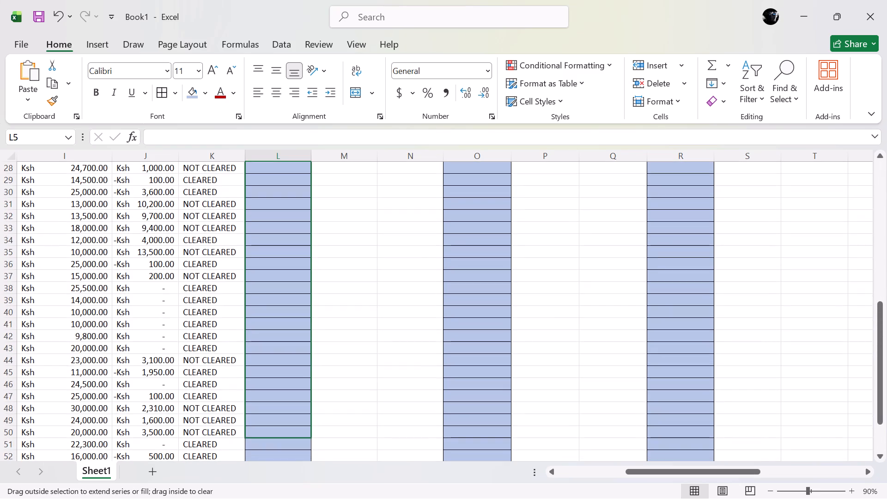
pyautogui.moveTo(317, 443); pyautogui.dragTo(311, 415)
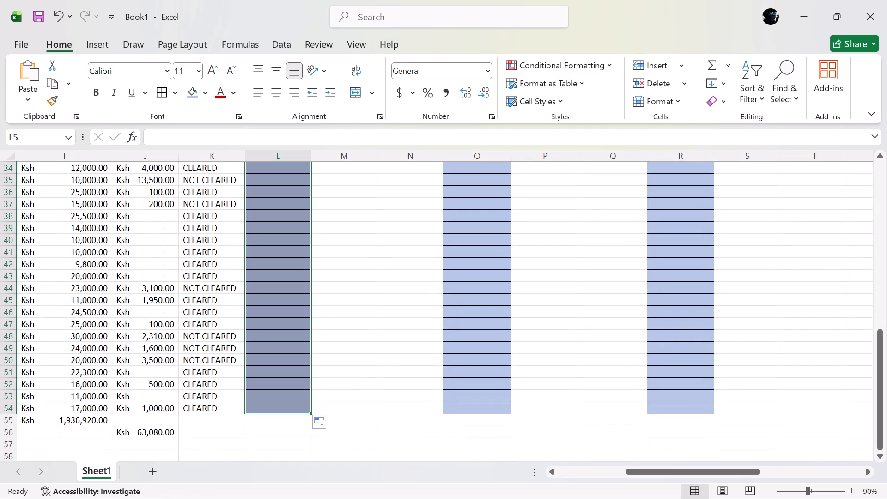
pyautogui.click(413, 92)
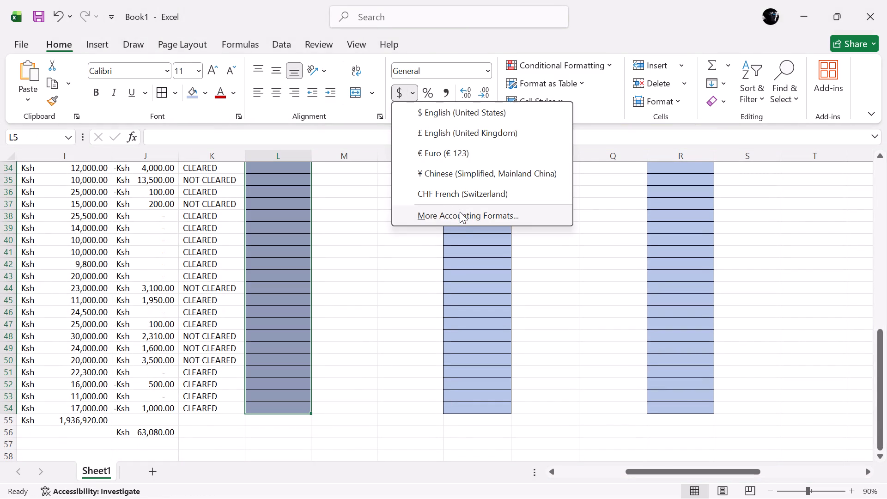
pyautogui.click(460, 212)
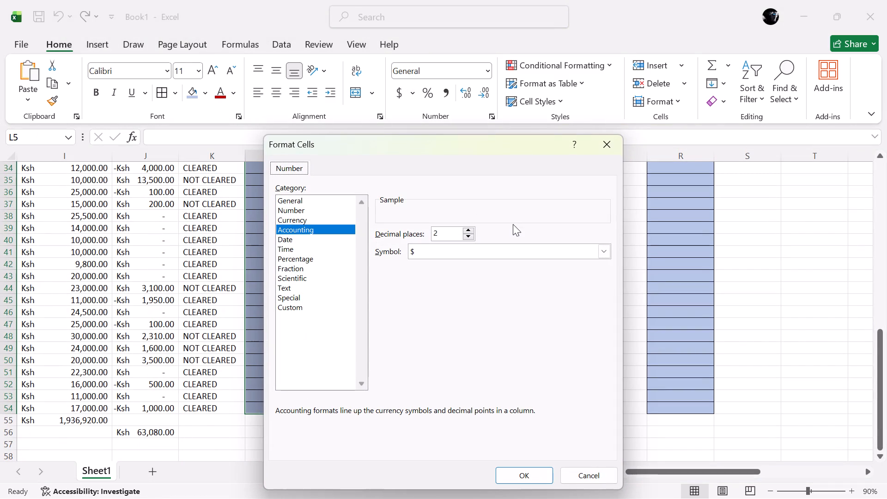
pyautogui.click(608, 253)
pyautogui.moveTo(607, 277); pyautogui.dragTo(608, 310)
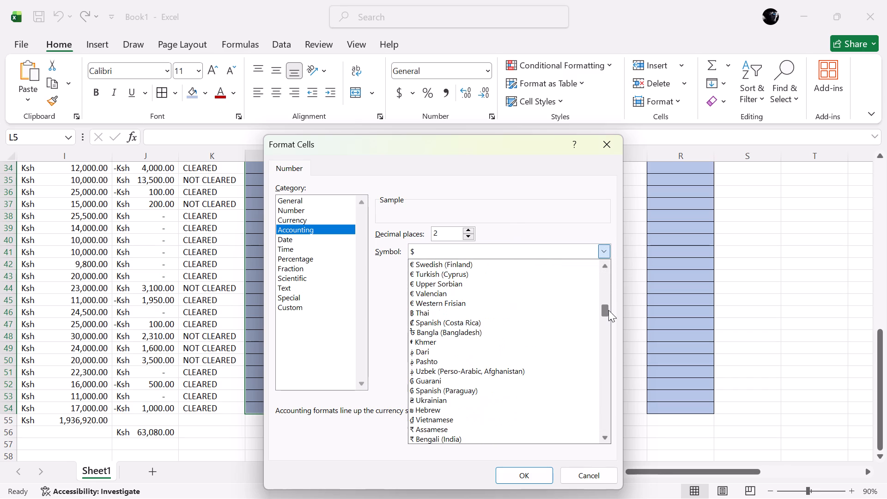
pyautogui.moveTo(608, 310); pyautogui.dragTo(608, 316)
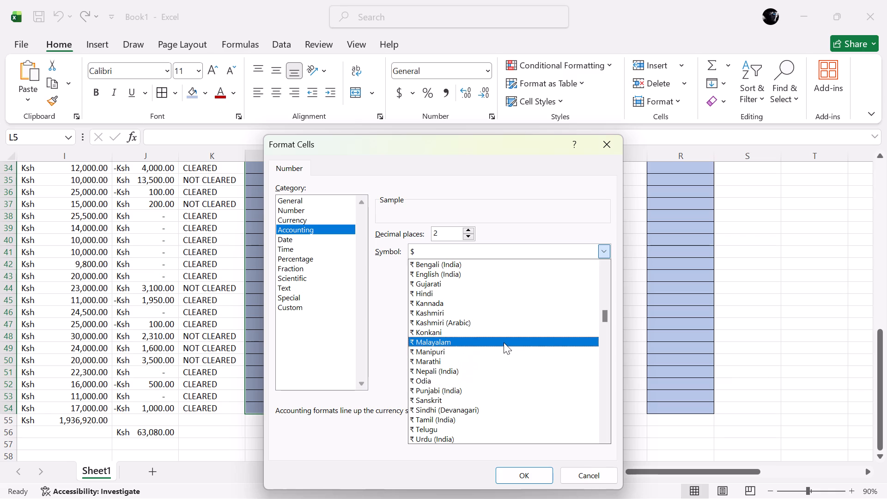
pyautogui.moveTo(603, 314); pyautogui.dragTo(605, 330)
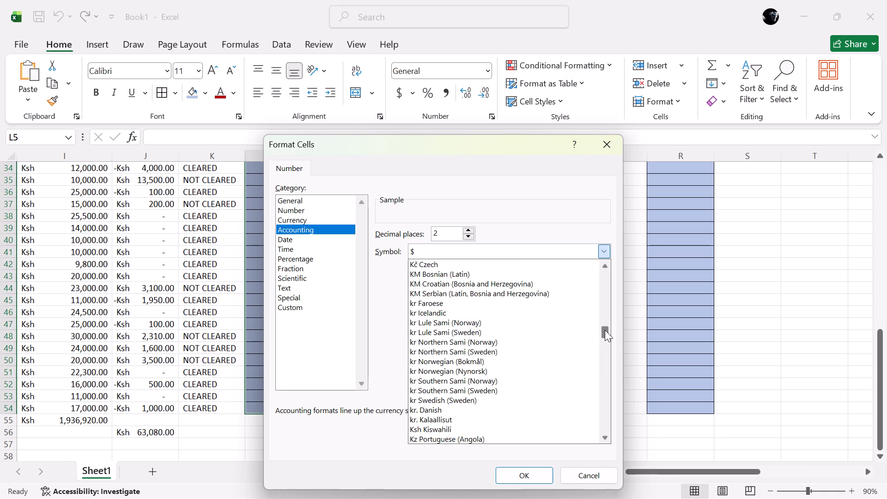
pyautogui.moveTo(605, 330); pyautogui.dragTo(605, 330)
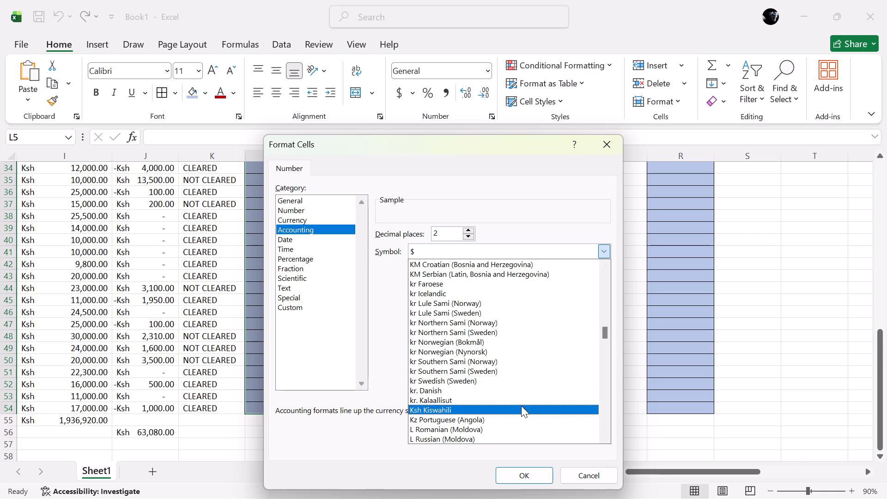
pyautogui.click(521, 406)
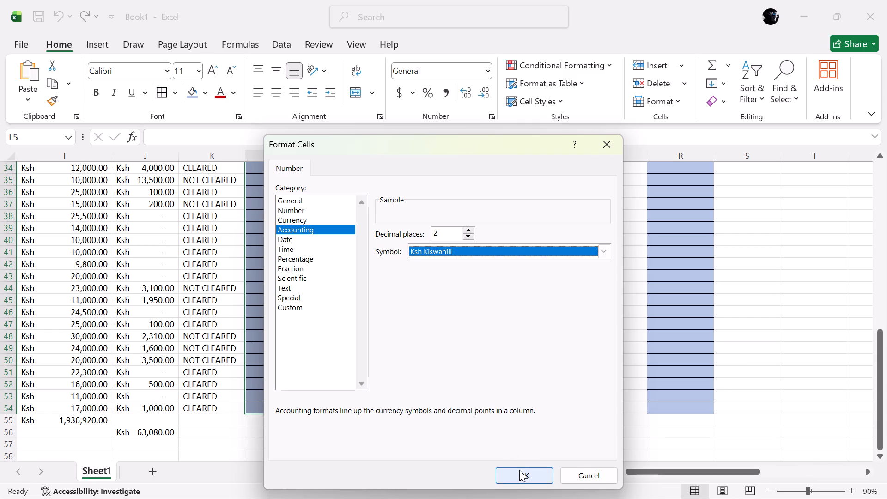
pyautogui.click(519, 470)
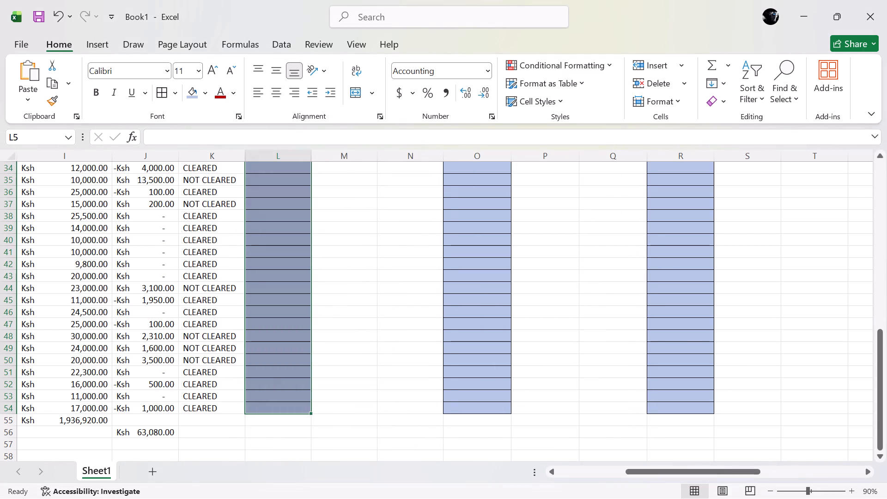
# Format the Form 2 TERM 1 PAID FEE cells M5 to M54 as Accounting with the Ksh Kiswahili symbol.
pyautogui.click(351, 306)
pyautogui.scroll(5, 351, 306)
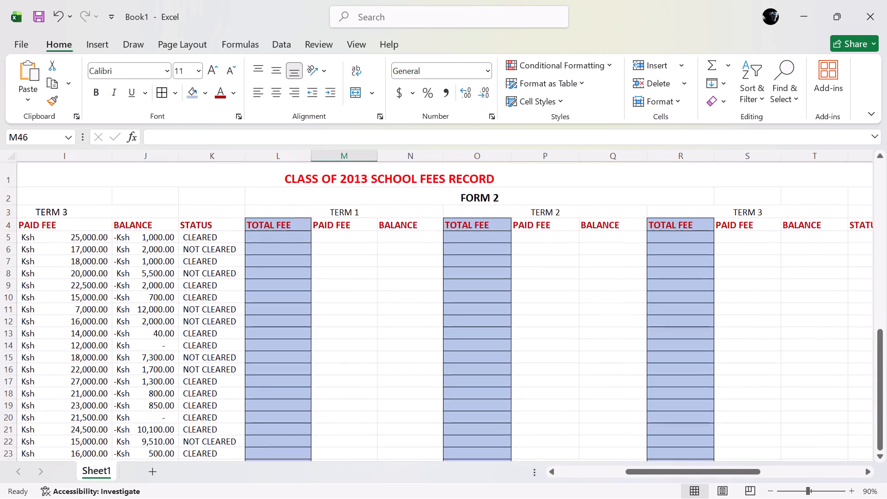
pyautogui.scroll(1, 351, 306)
pyautogui.click(342, 236)
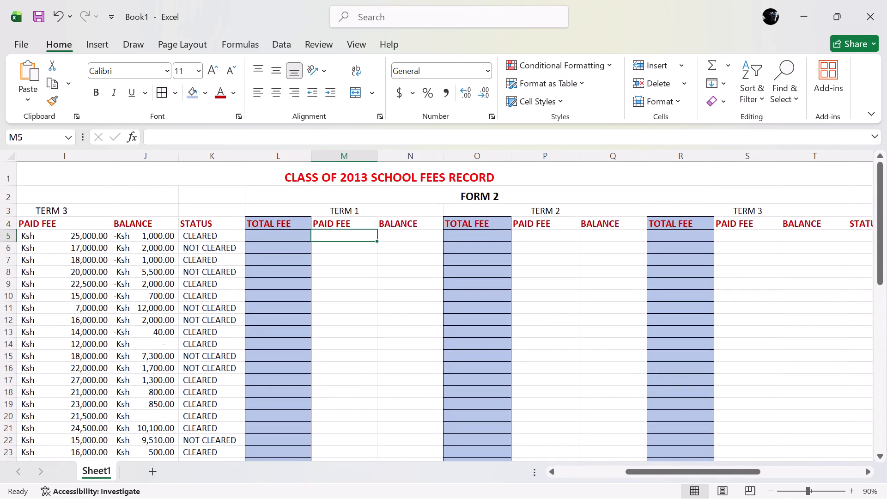
pyautogui.moveTo(376, 241); pyautogui.dragTo(387, 468)
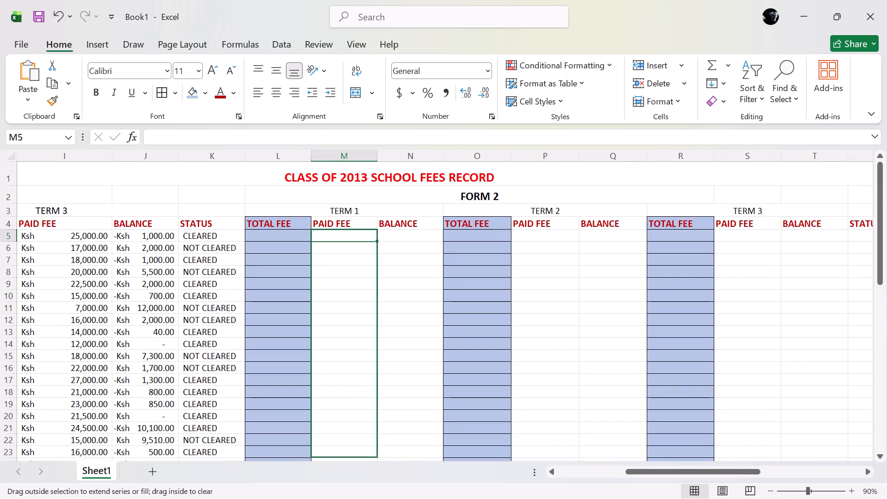
pyautogui.moveTo(387, 468); pyautogui.dragTo(387, 470)
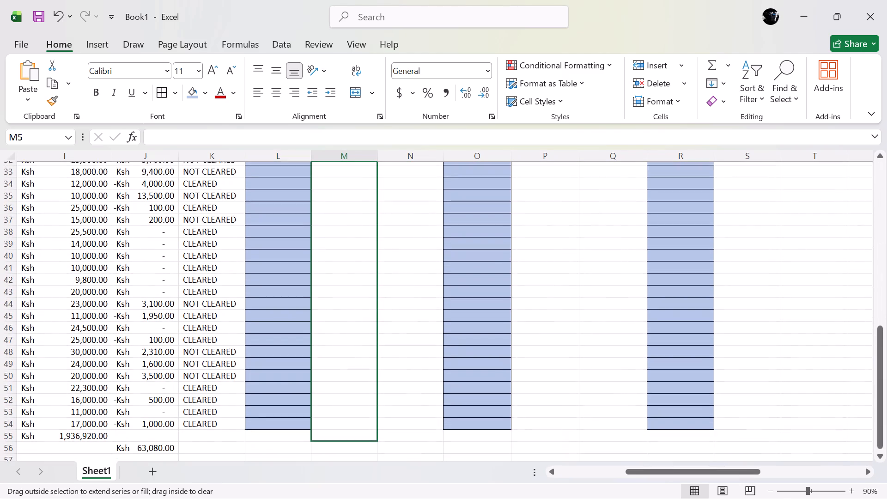
pyautogui.moveTo(387, 470); pyautogui.dragTo(376, 415)
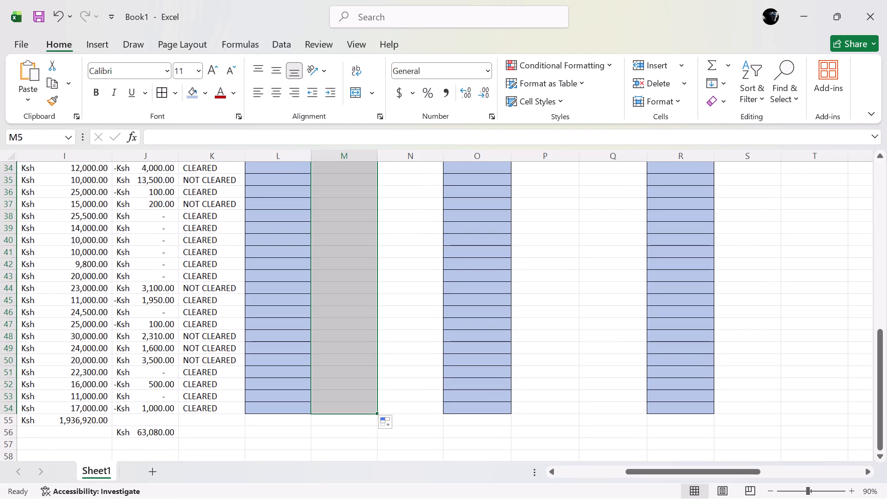
pyautogui.click(411, 87)
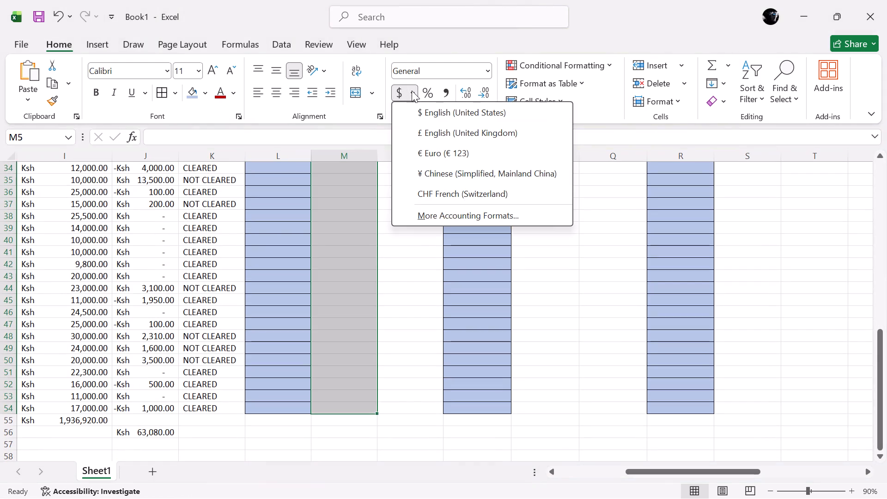
pyautogui.click(460, 212)
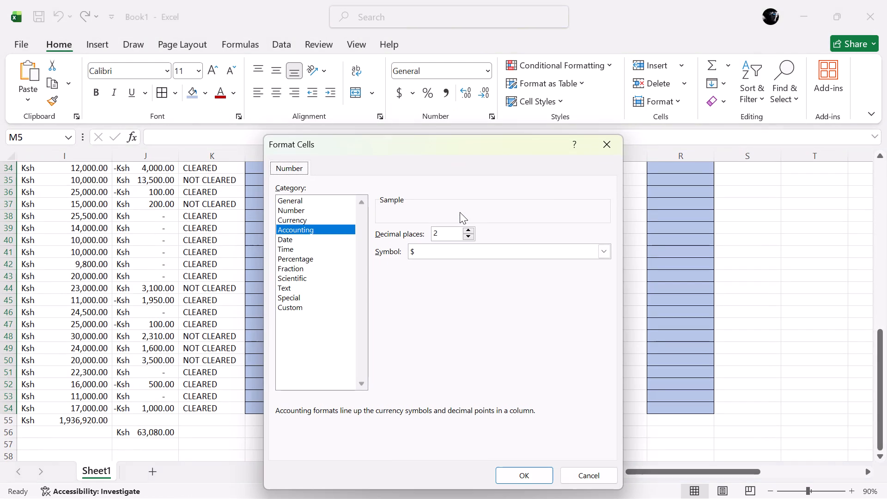
pyautogui.click(603, 254)
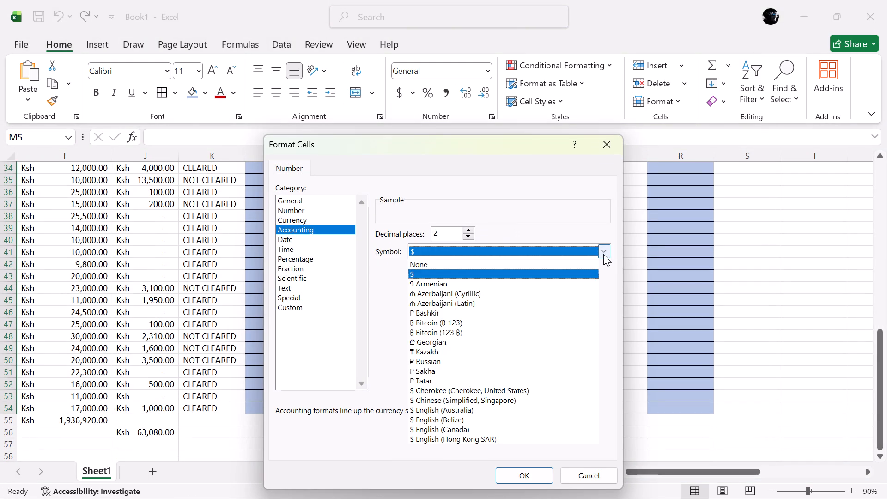
pyautogui.moveTo(603, 279); pyautogui.dragTo(605, 331)
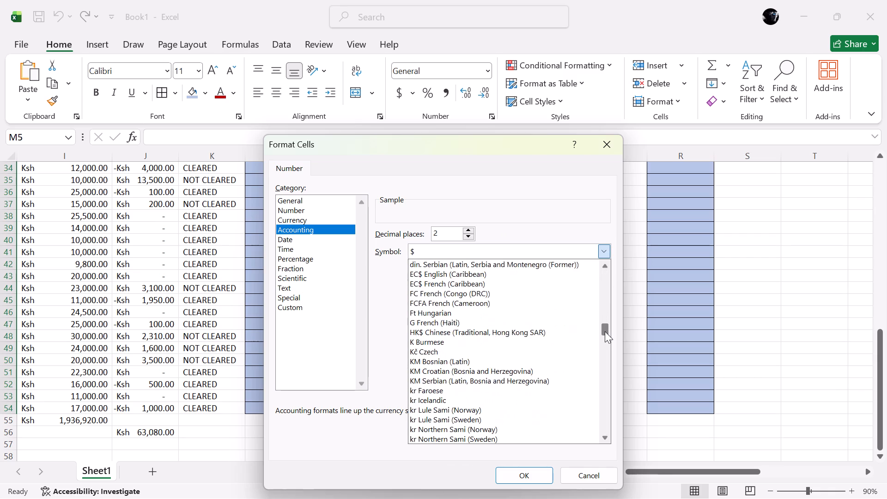
pyautogui.moveTo(605, 331); pyautogui.dragTo(605, 334)
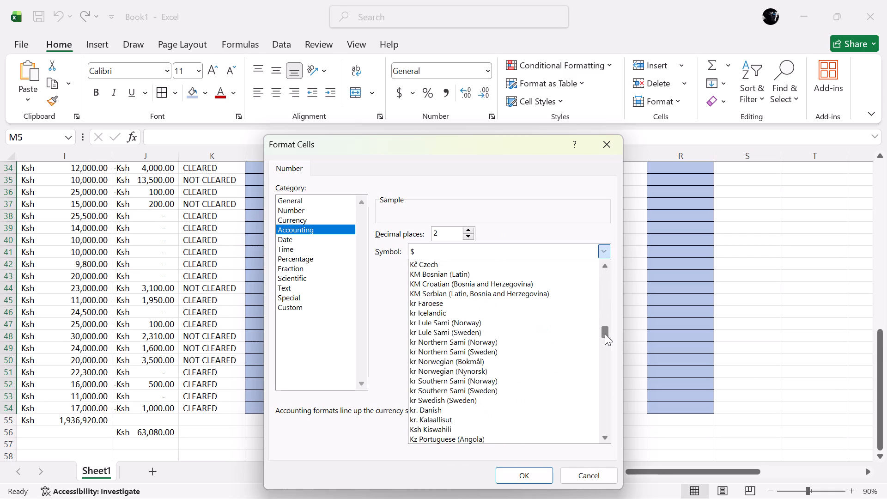
pyautogui.click(540, 427)
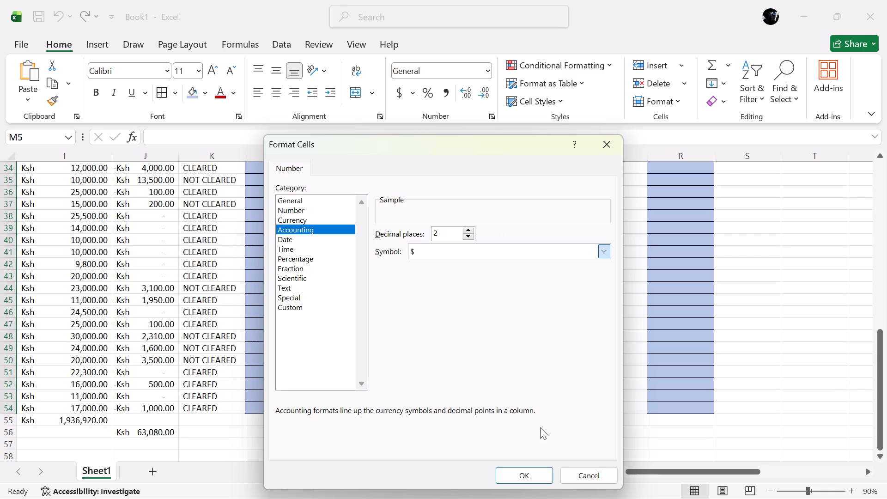
pyautogui.click(538, 474)
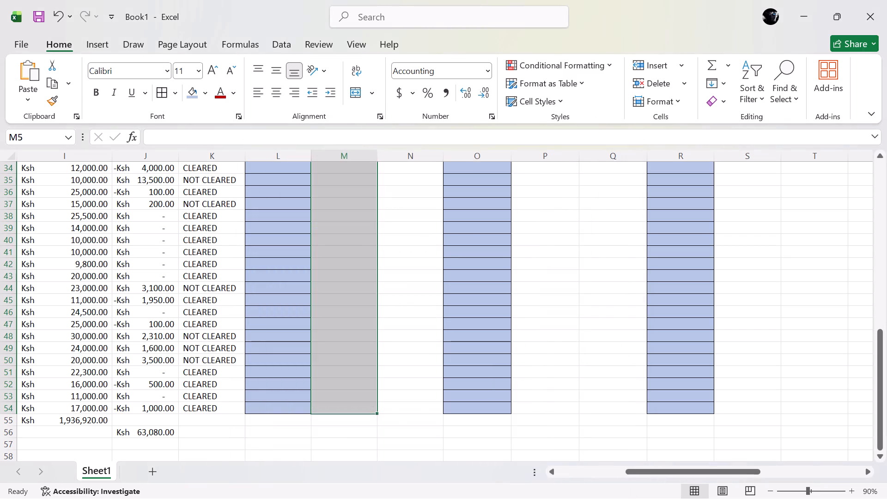
pyautogui.scroll(4, 417, 332)
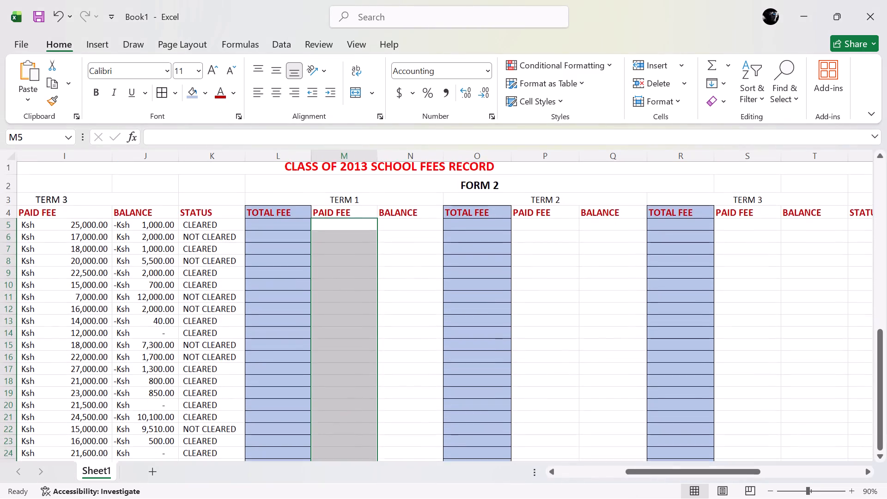
# Format the Form 2 TERM 1 BALANCE cells N5 to N54 as Accounting with the Ksh Kiswahili symbol.
pyautogui.click(414, 235)
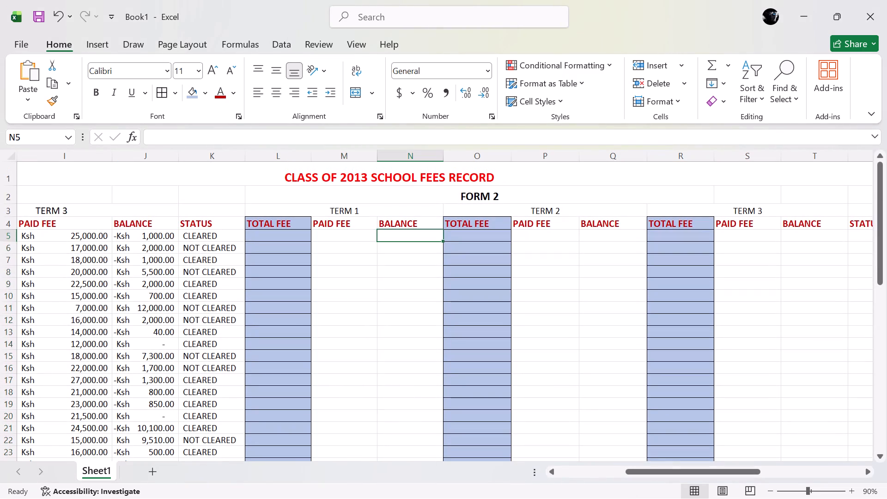
pyautogui.moveTo(443, 240); pyautogui.dragTo(444, 328)
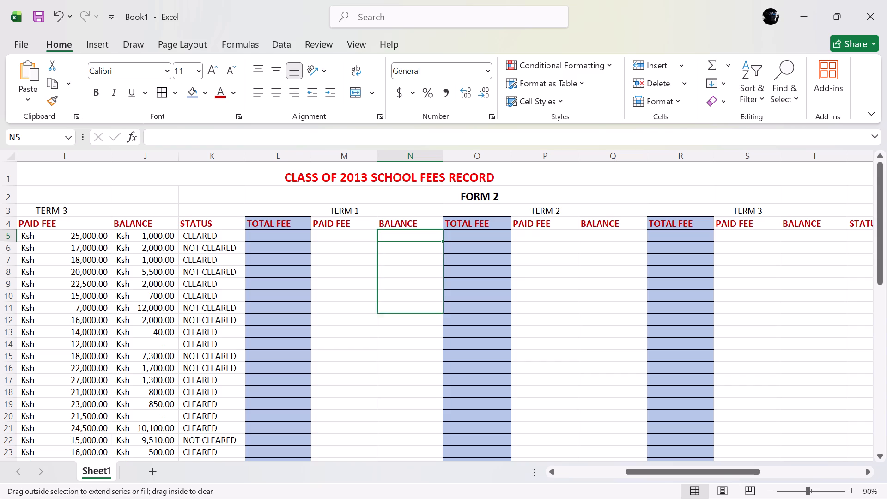
pyautogui.moveTo(444, 328); pyautogui.dragTo(448, 462)
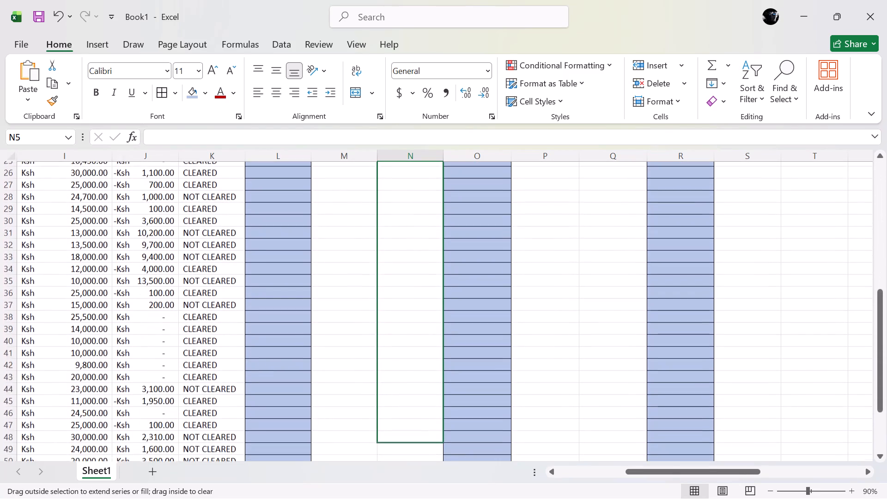
pyautogui.moveTo(448, 462); pyautogui.dragTo(437, 415)
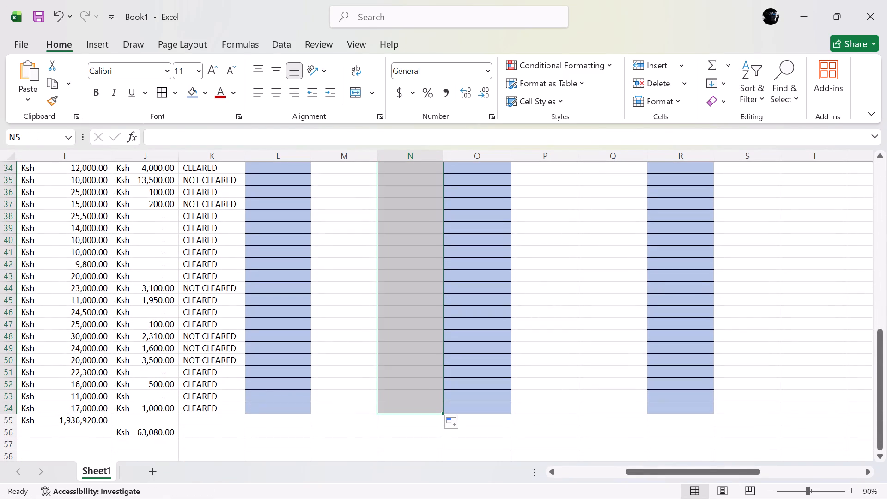
pyautogui.click(409, 94)
pyautogui.click(460, 213)
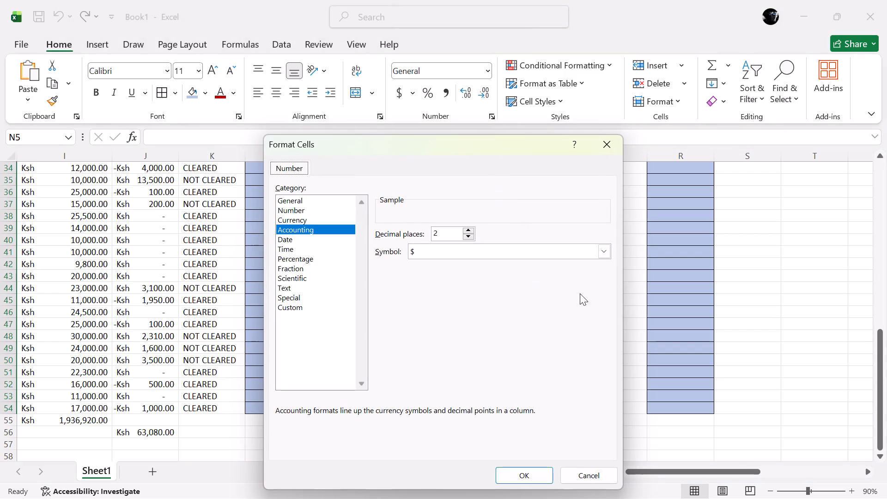
pyautogui.click(602, 255)
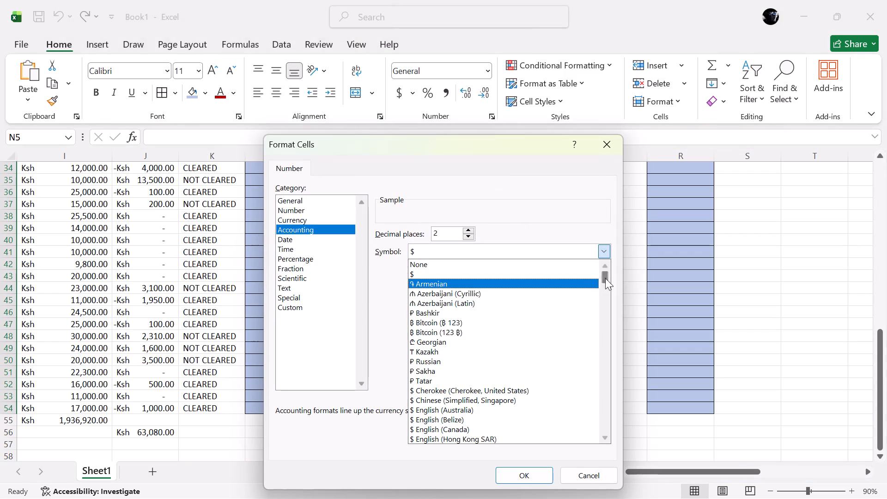
pyautogui.moveTo(604, 276); pyautogui.dragTo(602, 362)
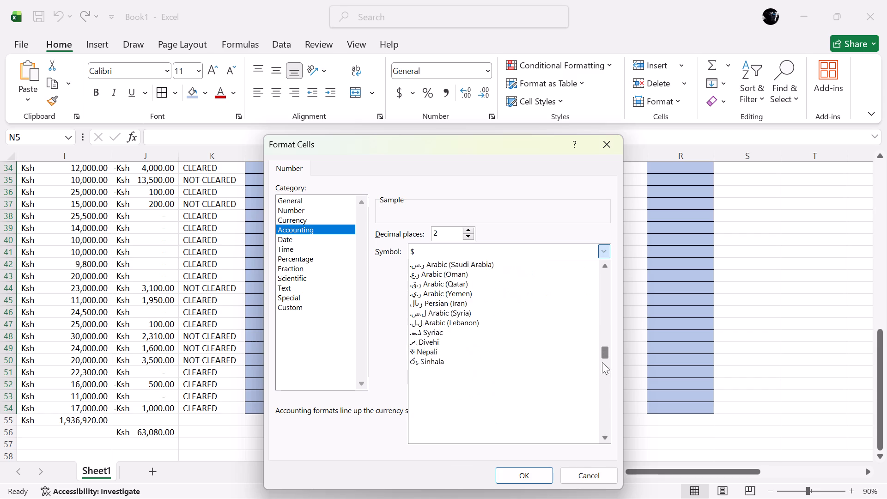
pyautogui.moveTo(602, 362); pyautogui.dragTo(600, 402)
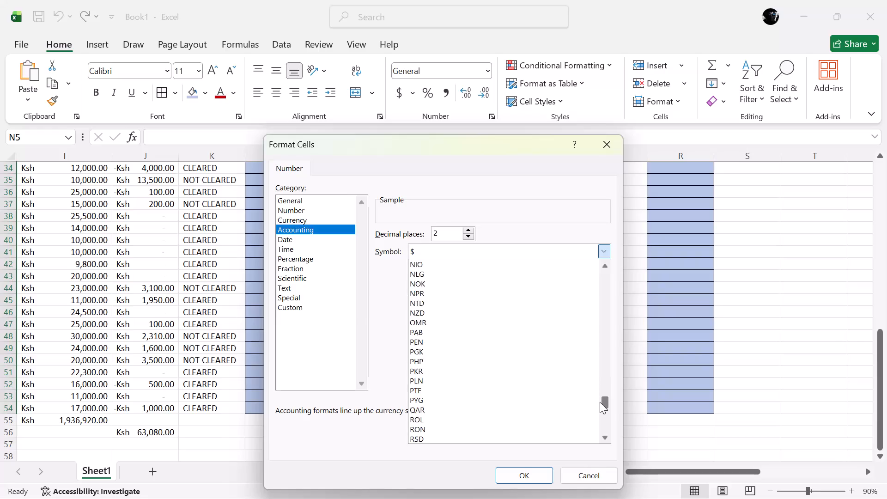
pyautogui.moveTo(600, 402); pyautogui.dragTo(594, 354)
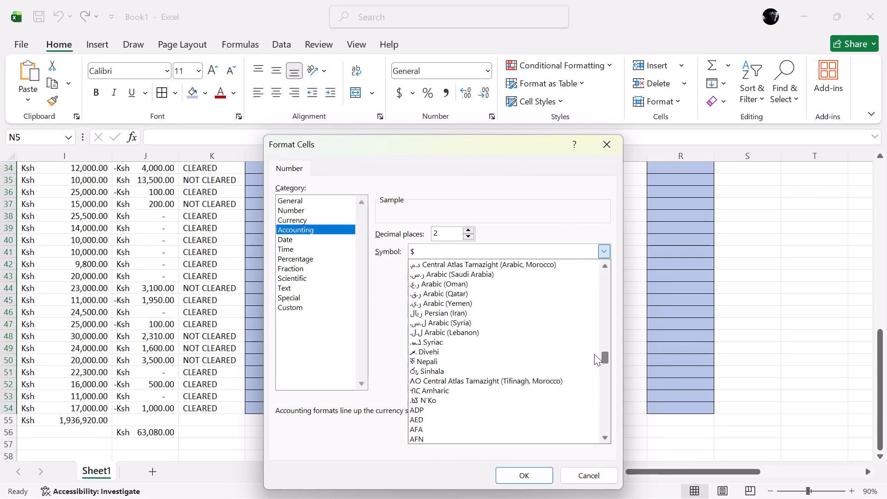
pyautogui.moveTo(594, 354); pyautogui.dragTo(594, 345)
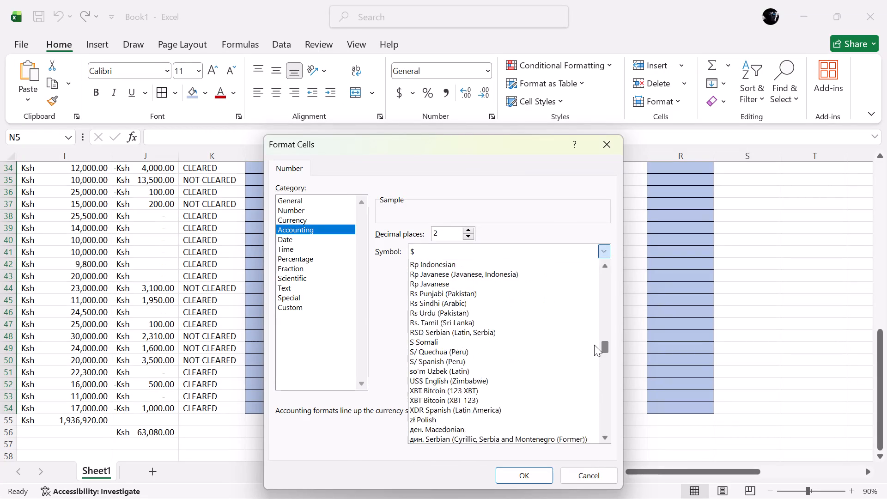
pyautogui.moveTo(594, 345); pyautogui.dragTo(592, 333)
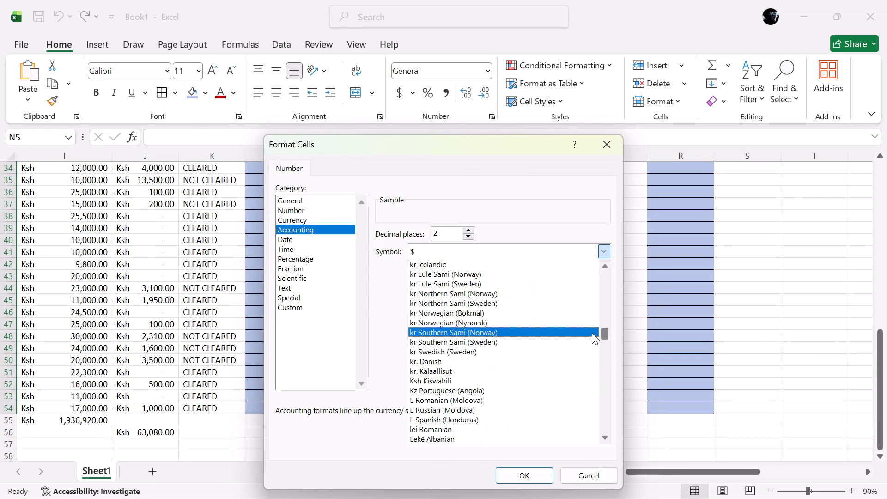
pyautogui.click(525, 380)
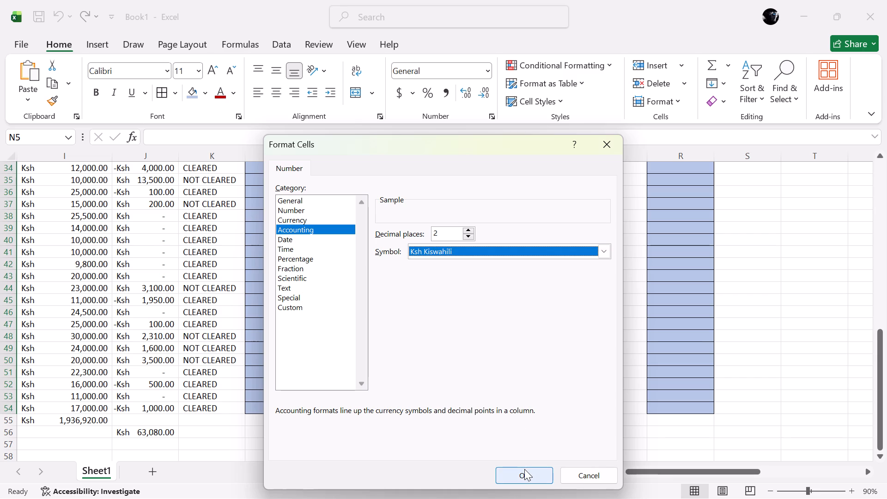
pyautogui.click(524, 469)
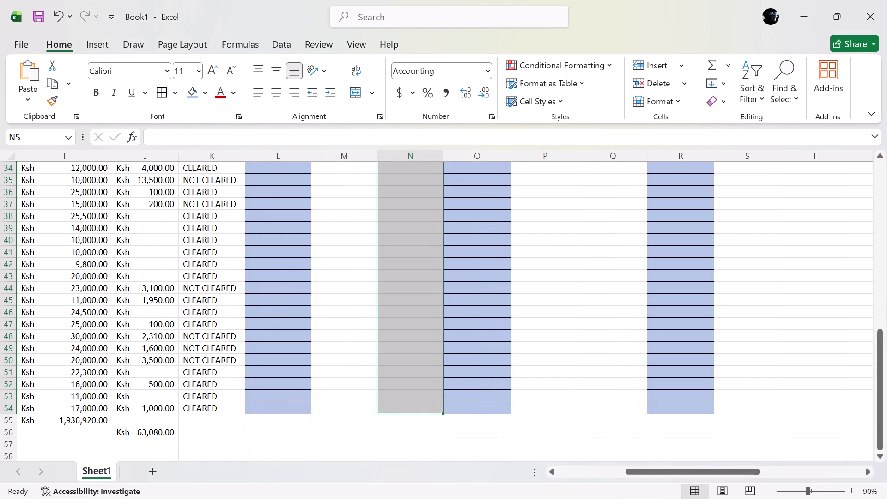
# Format the Form 2 TERM 2 TOTAL FEE cells O5 to O54 as Accounting with the Ksh Kiswahili symbol.
pyautogui.scroll(4, 508, 325)
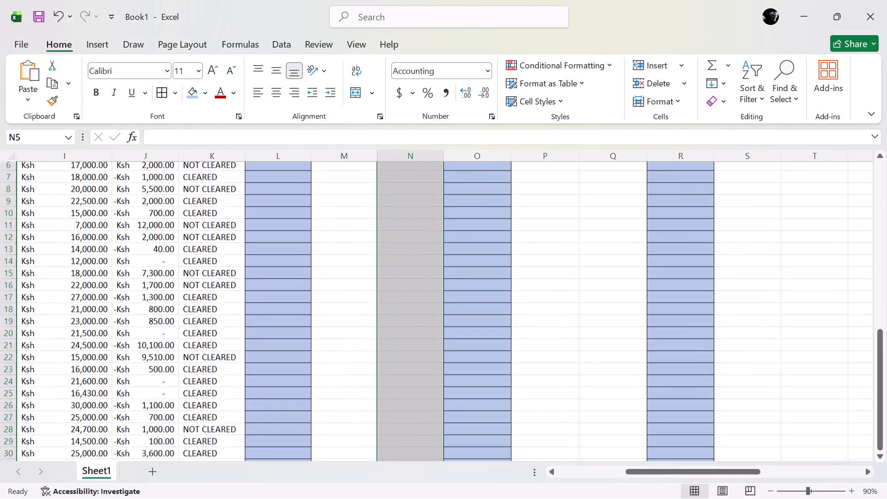
pyautogui.scroll(1, 508, 325)
pyautogui.click(487, 233)
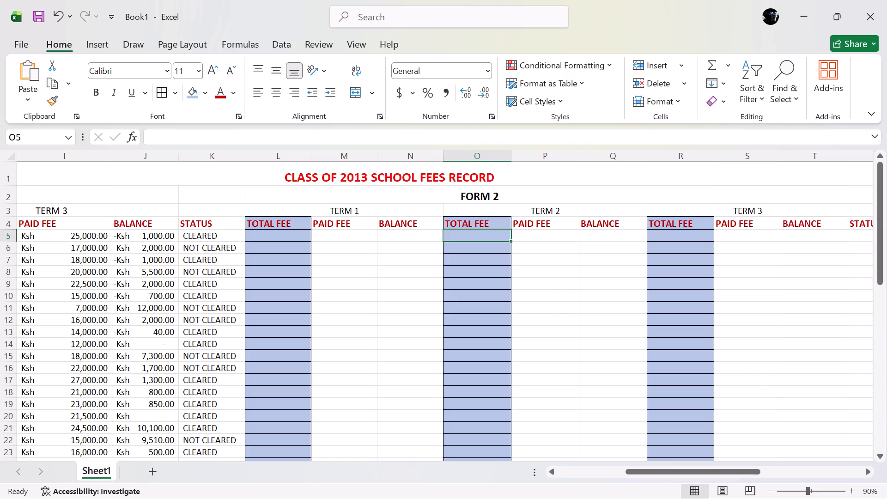
pyautogui.moveTo(510, 240); pyautogui.dragTo(511, 460)
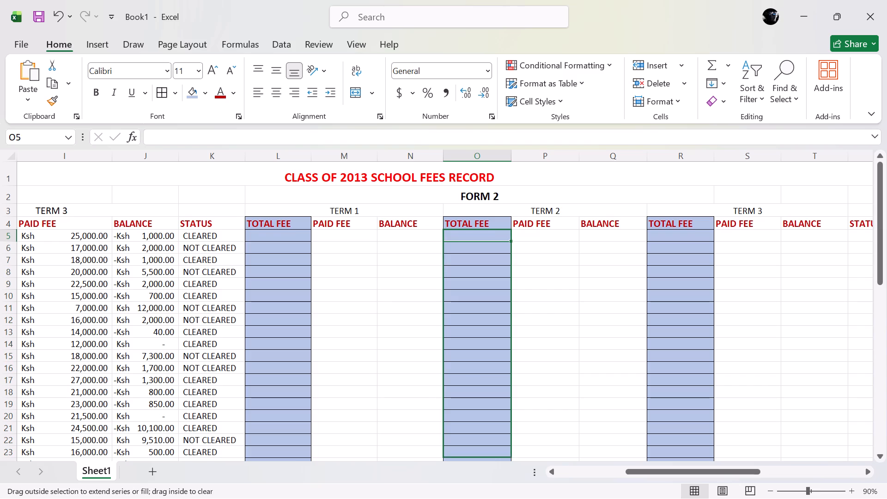
pyautogui.moveTo(511, 460); pyautogui.dragTo(512, 469)
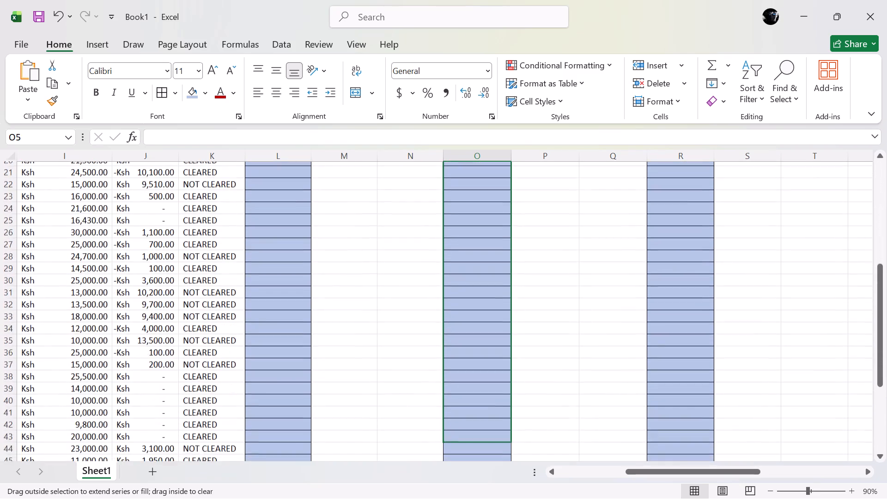
pyautogui.moveTo(512, 469); pyautogui.dragTo(508, 458)
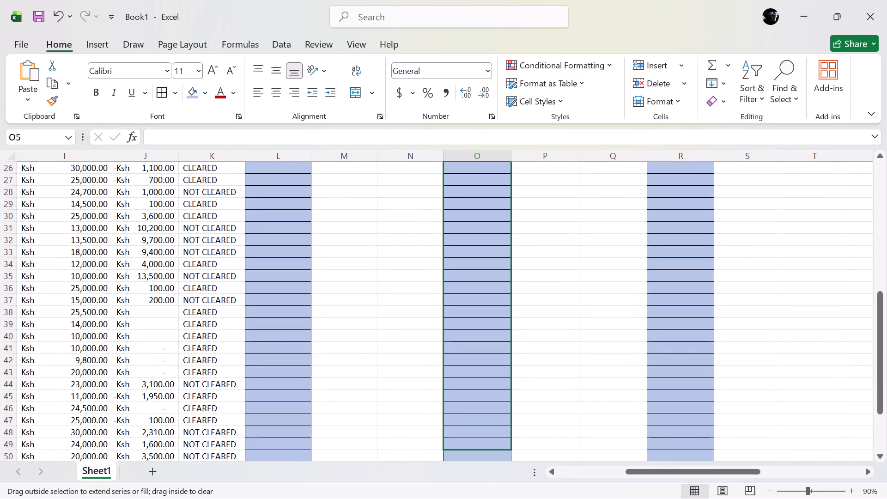
pyautogui.moveTo(508, 458); pyautogui.dragTo(501, 411)
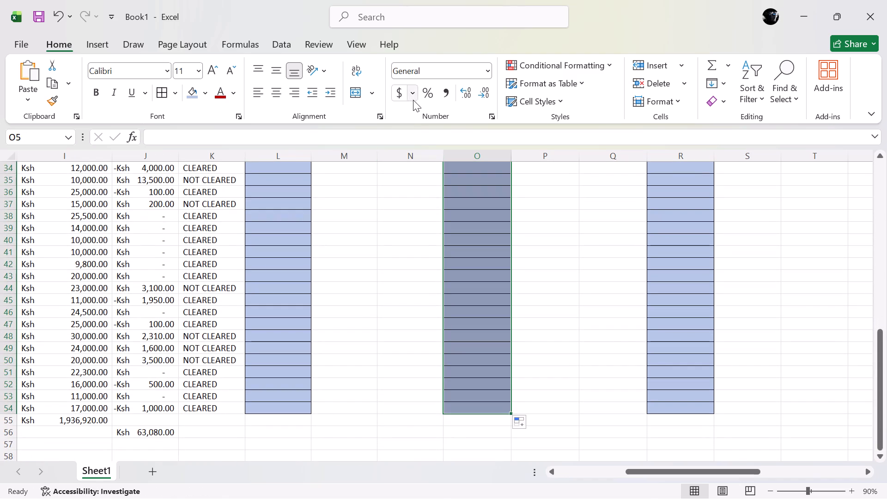
pyautogui.click(413, 91)
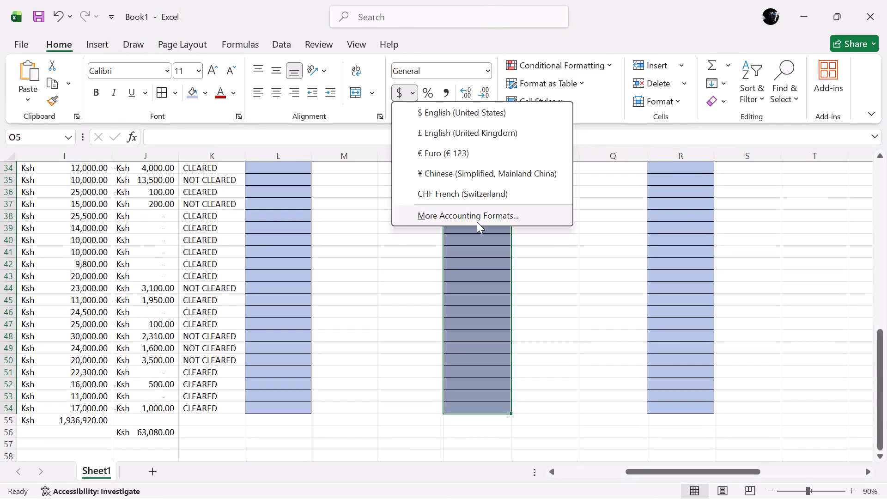
pyautogui.click(478, 215)
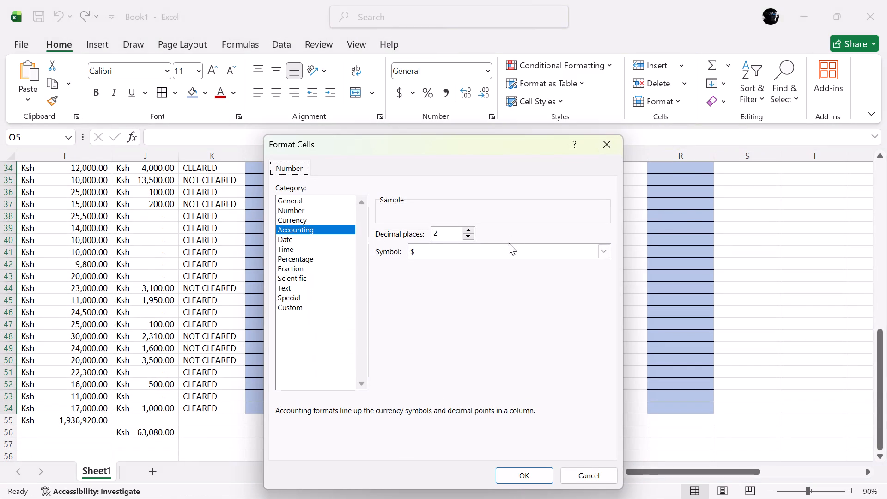
pyautogui.click(604, 249)
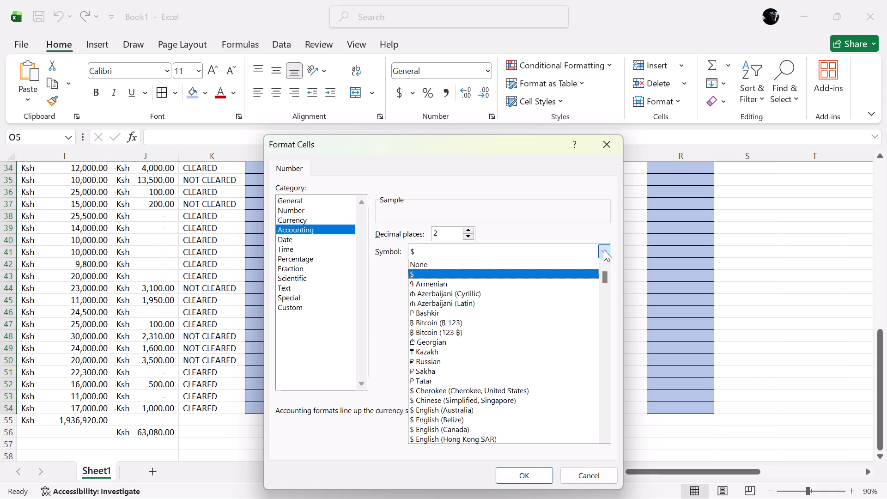
pyautogui.moveTo(604, 275); pyautogui.dragTo(604, 323)
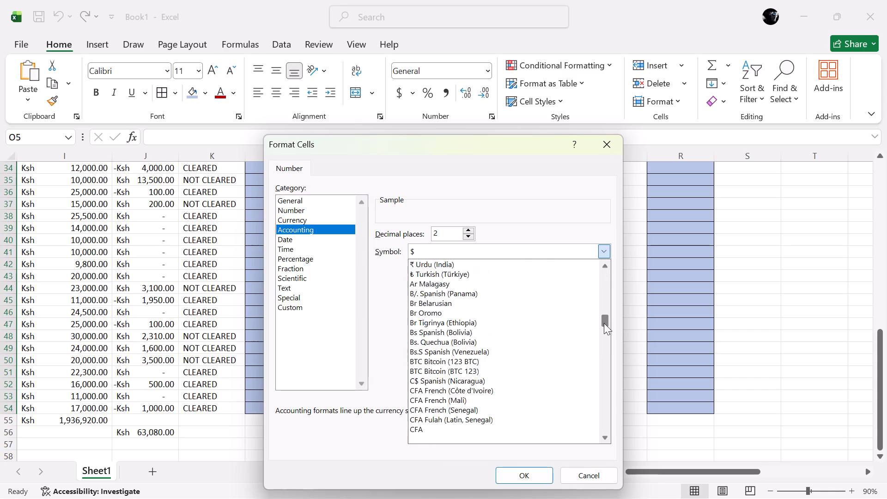
pyautogui.moveTo(604, 323); pyautogui.dragTo(605, 330)
pyautogui.click(529, 435)
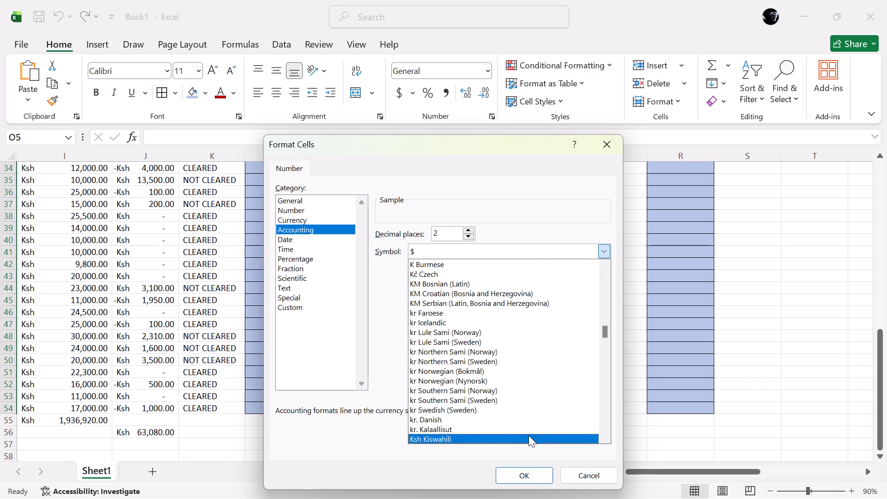
pyautogui.click(528, 472)
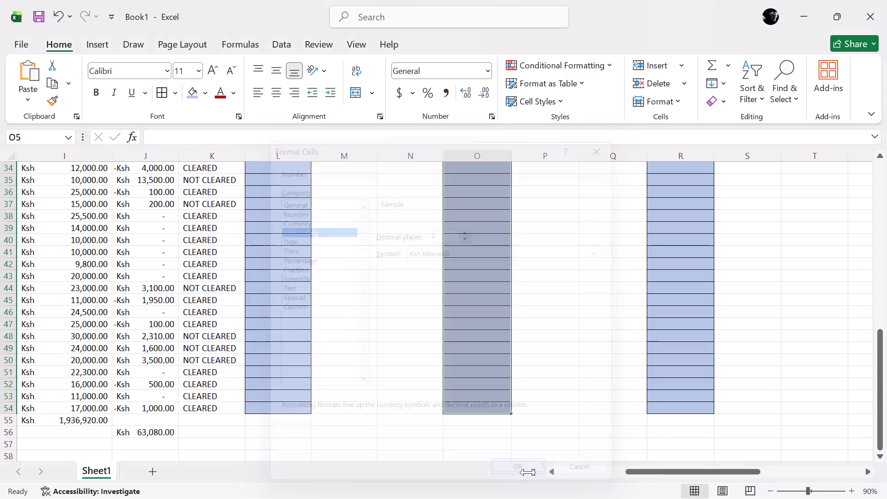
# Format the Form 2 TERM 2 PAID FEE cells P5 to P54 as Accounting with the Ksh Kiswahili symbol.
pyautogui.scroll(2, 532, 364)
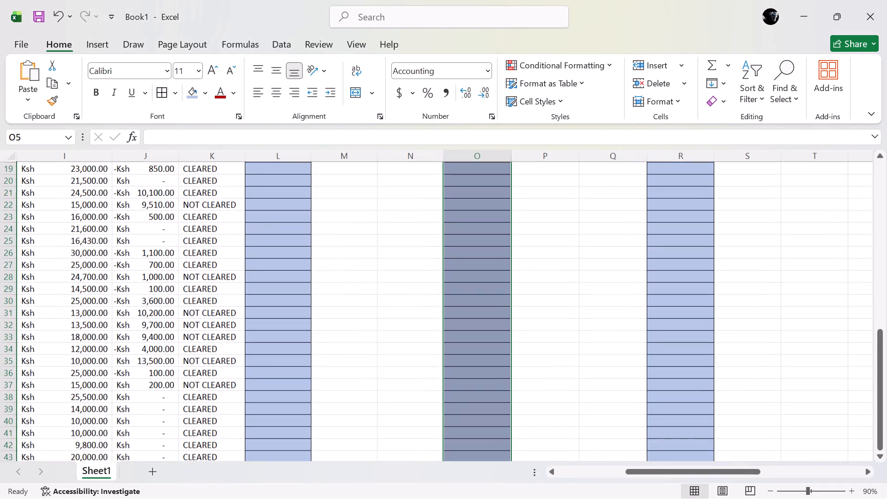
pyautogui.scroll(2, 532, 364)
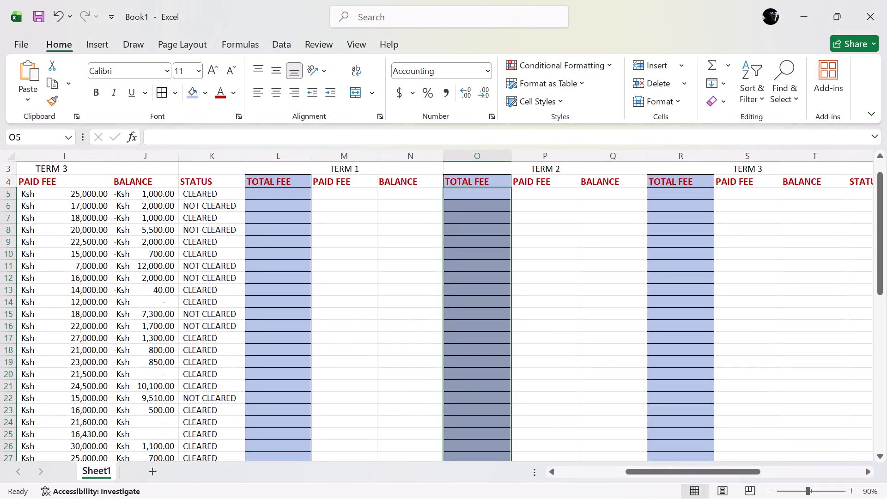
pyautogui.click(546, 194)
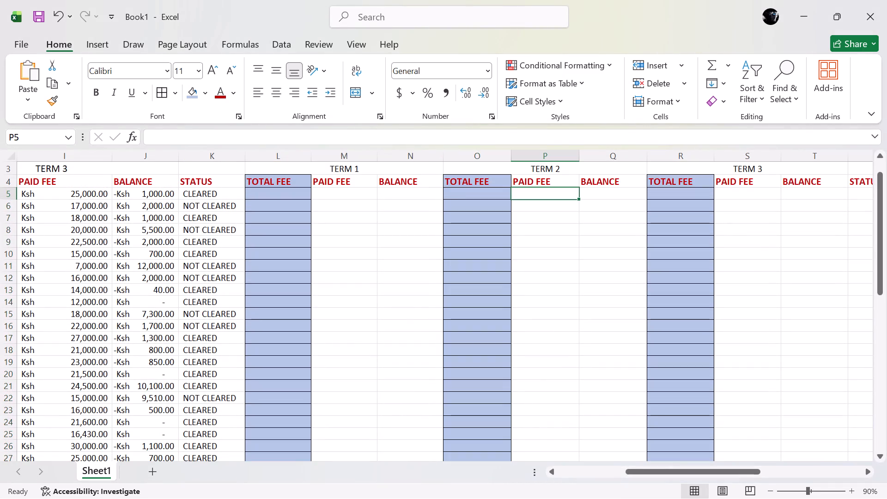
pyautogui.moveTo(578, 199); pyautogui.dragTo(579, 419)
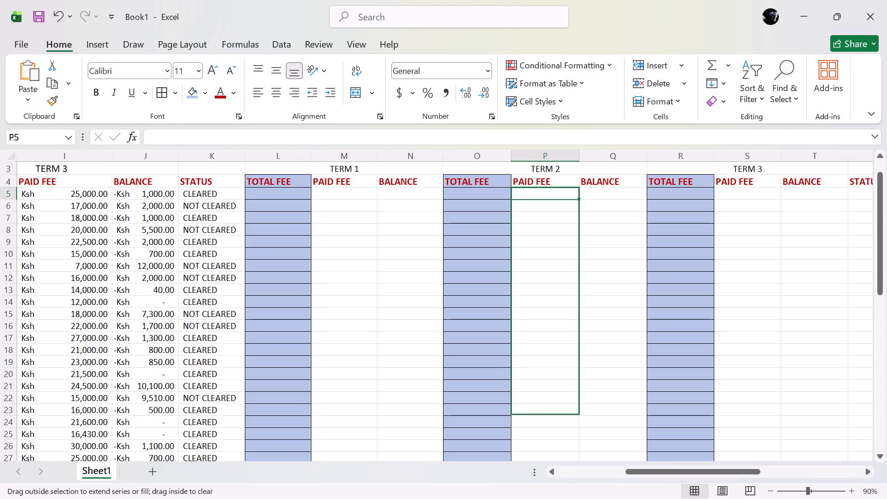
pyautogui.moveTo(579, 419); pyautogui.dragTo(581, 462)
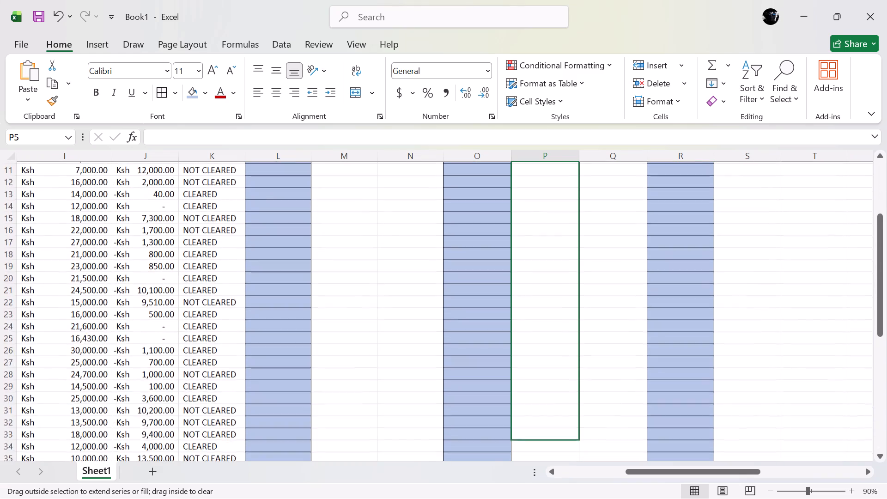
pyautogui.moveTo(581, 462); pyautogui.dragTo(581, 466)
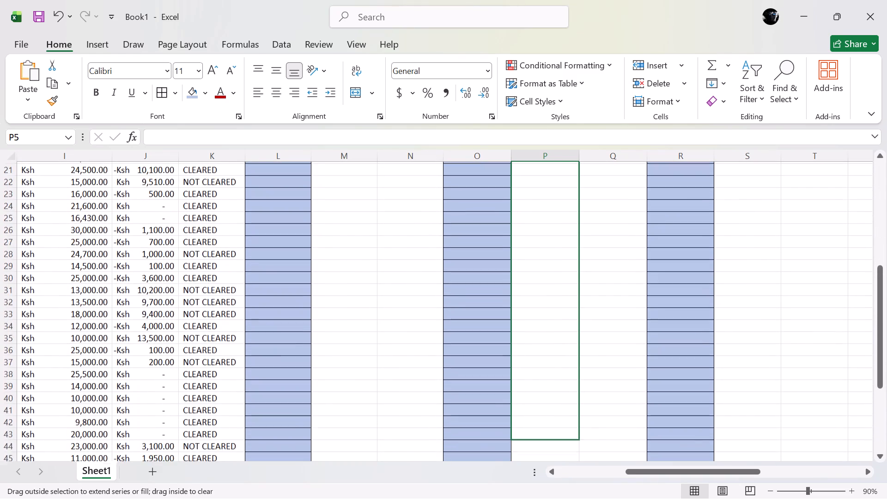
pyautogui.moveTo(581, 466); pyautogui.dragTo(571, 420)
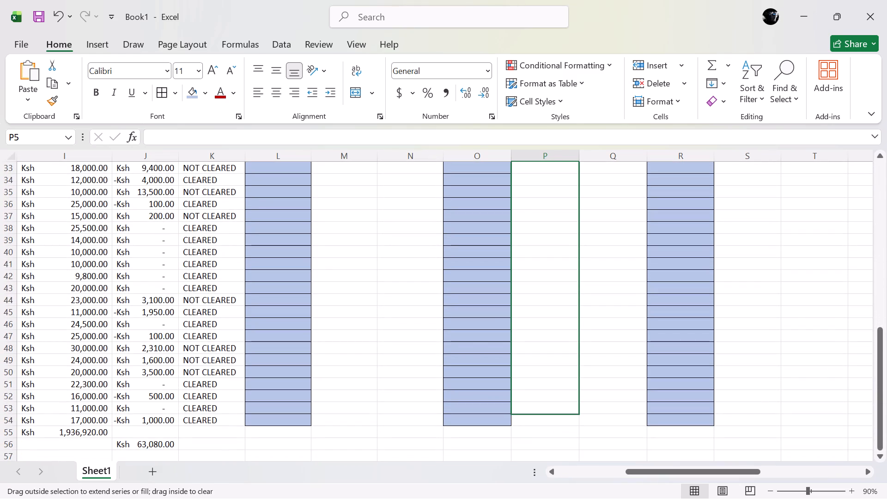
pyautogui.moveTo(571, 420); pyautogui.dragTo(571, 422)
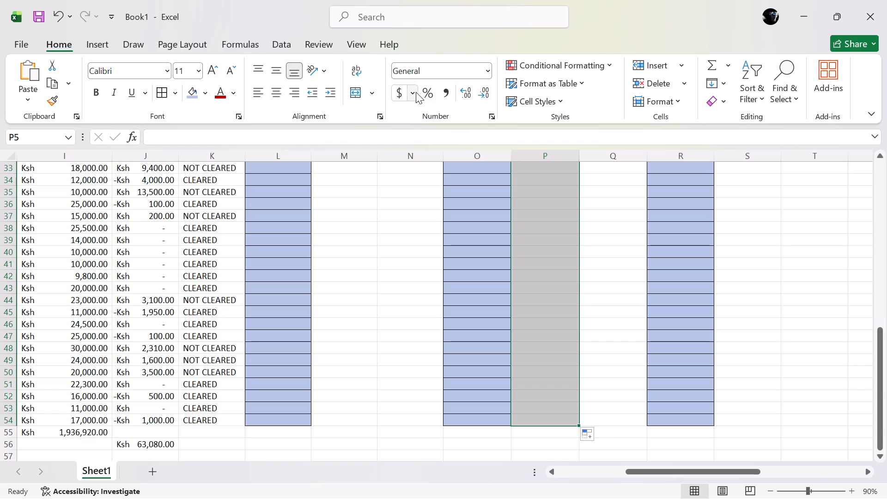
pyautogui.click(415, 91)
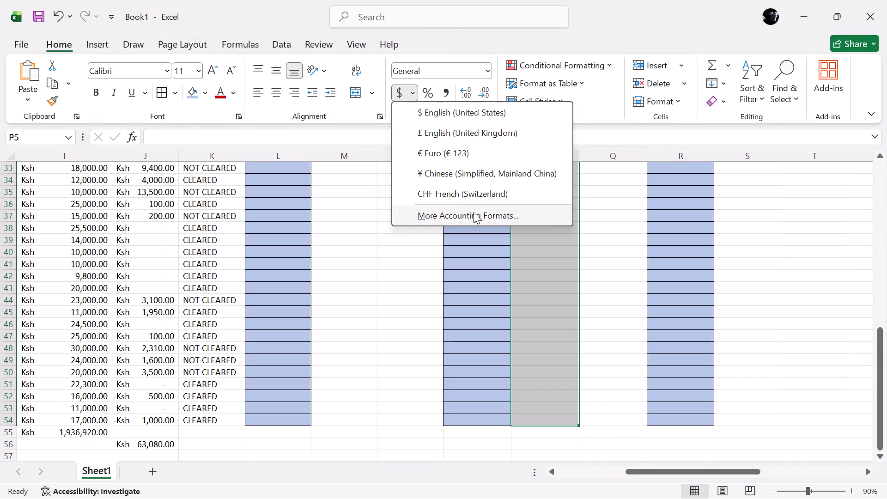
pyautogui.click(474, 212)
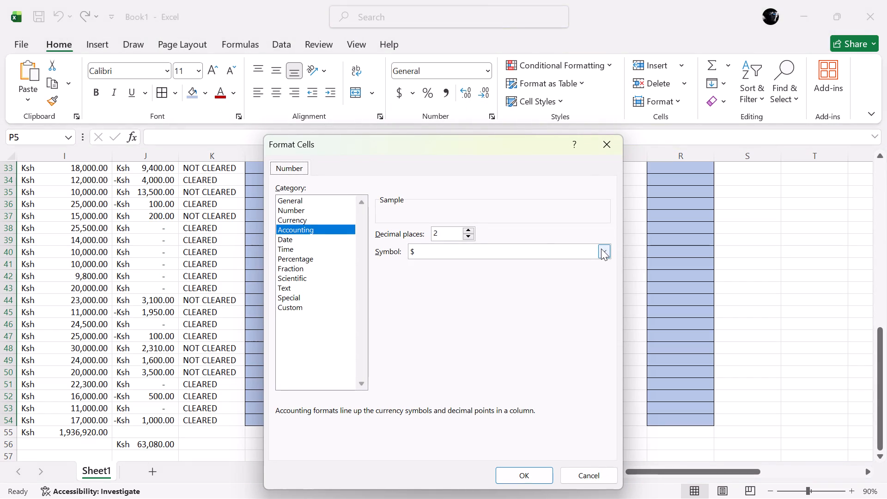
pyautogui.click(601, 249)
pyautogui.moveTo(607, 275); pyautogui.dragTo(602, 337)
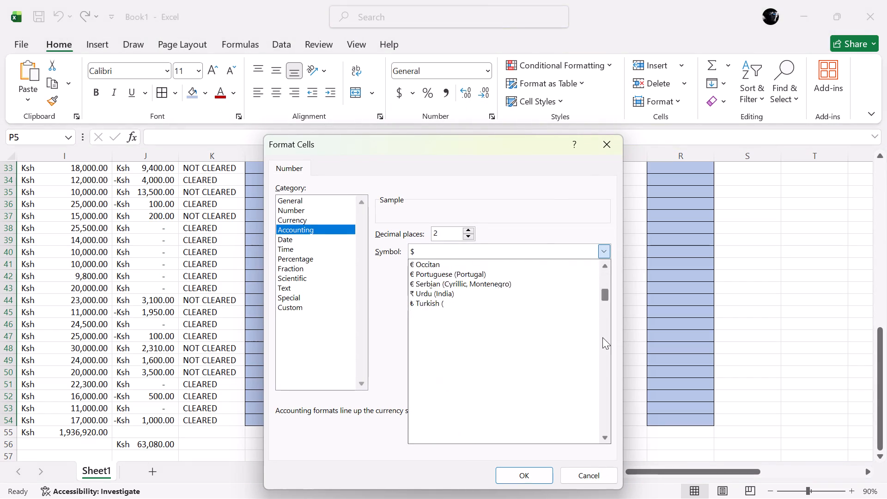
pyautogui.moveTo(602, 337); pyautogui.dragTo(604, 345)
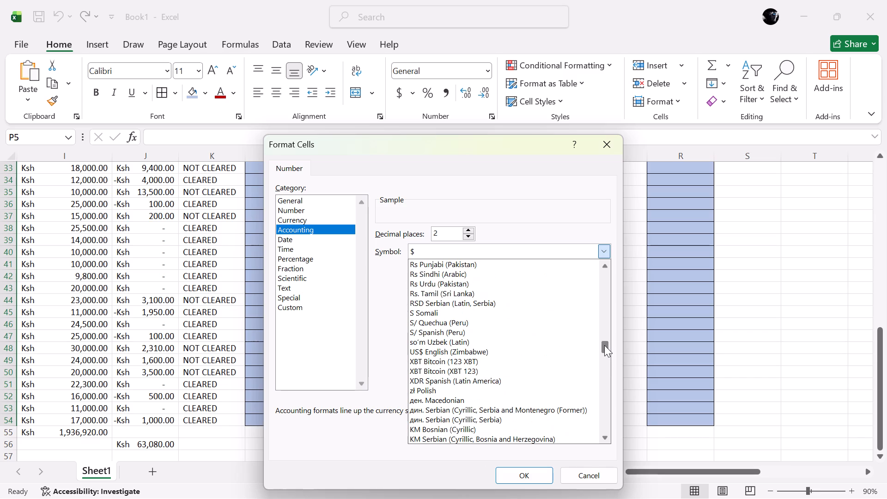
pyautogui.moveTo(604, 345); pyautogui.dragTo(604, 343)
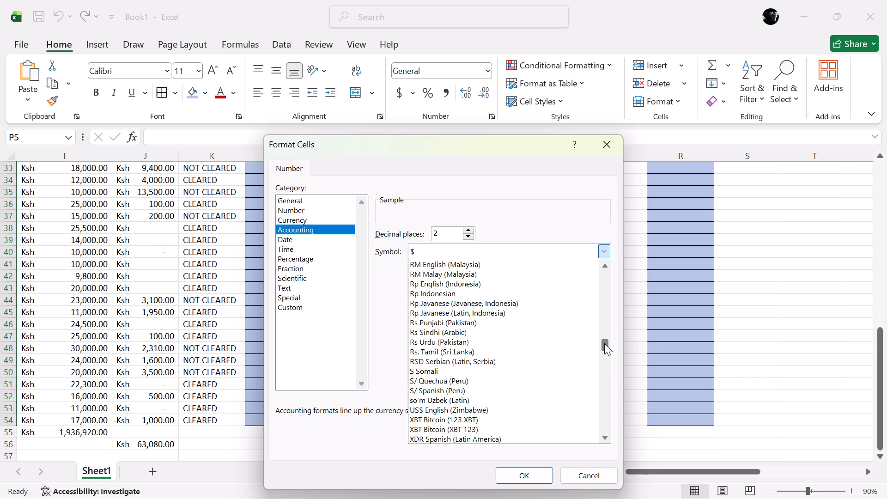
pyautogui.moveTo(604, 343); pyautogui.dragTo(605, 343)
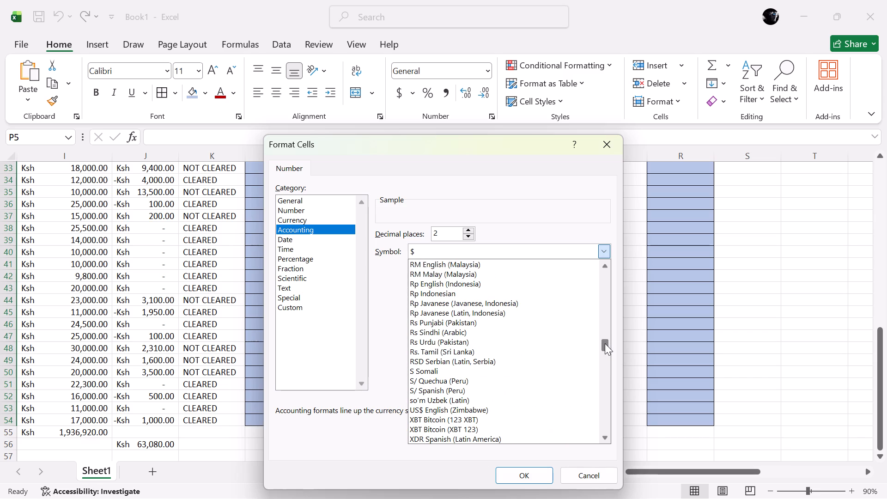
pyautogui.moveTo(605, 343); pyautogui.dragTo(606, 343)
pyautogui.moveTo(606, 343); pyautogui.dragTo(606, 343)
pyautogui.moveTo(606, 343); pyautogui.dragTo(606, 346)
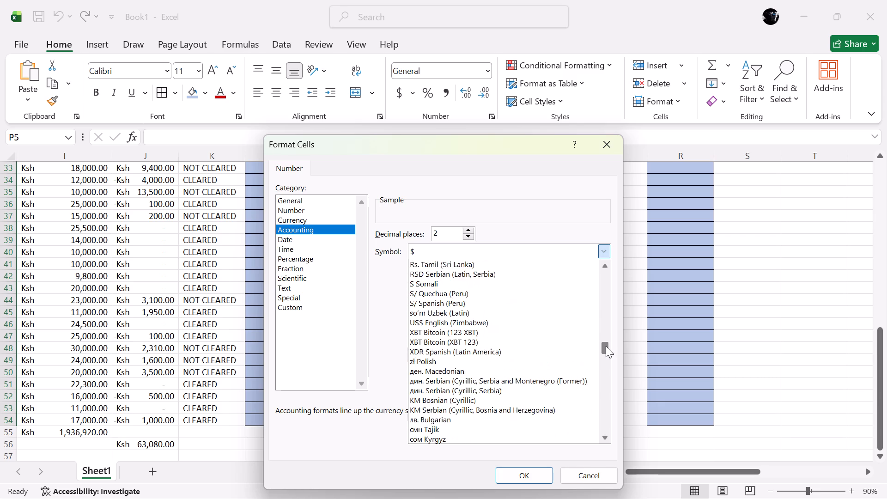
pyautogui.moveTo(606, 346); pyautogui.dragTo(605, 362)
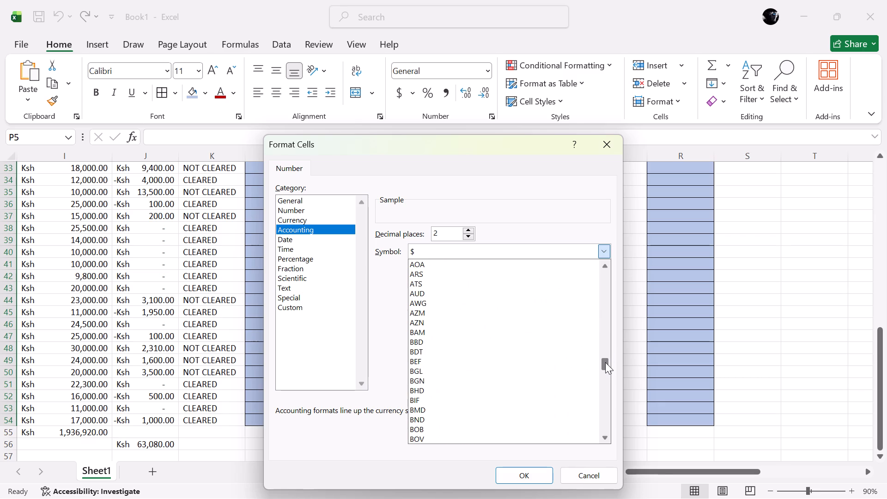
pyautogui.moveTo(605, 362); pyautogui.dragTo(605, 362)
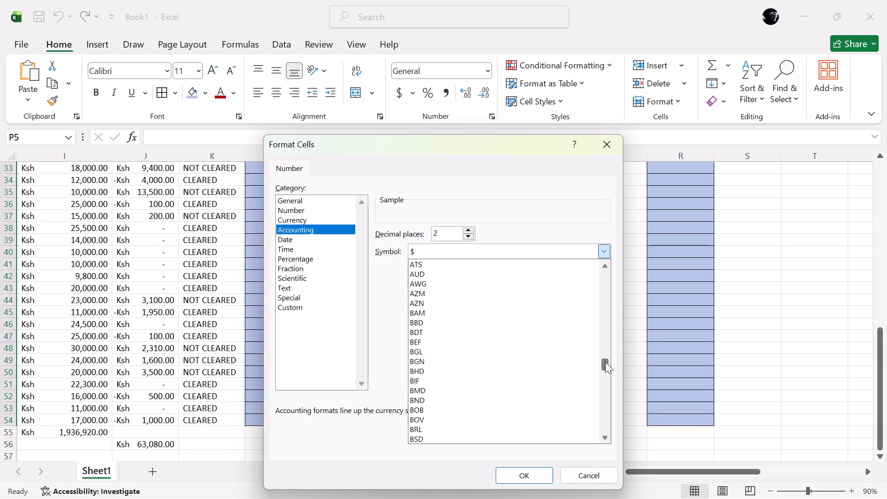
pyautogui.moveTo(605, 362); pyautogui.dragTo(605, 341)
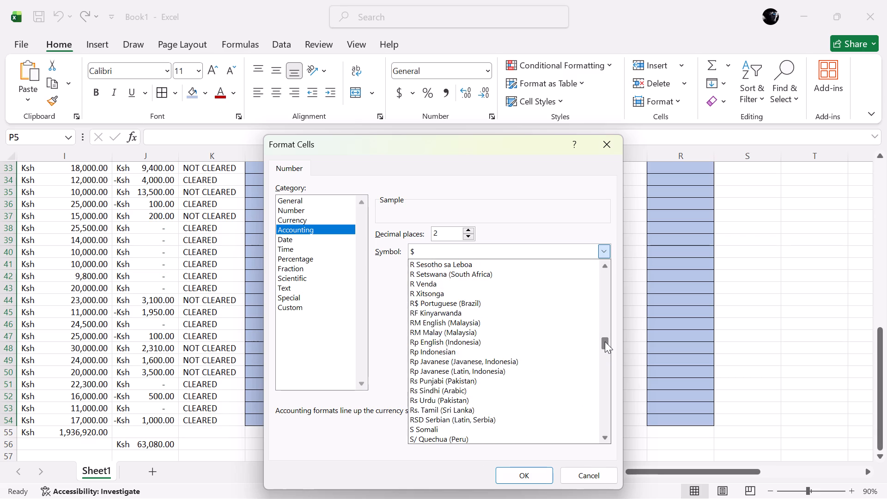
pyautogui.moveTo(605, 341); pyautogui.dragTo(602, 335)
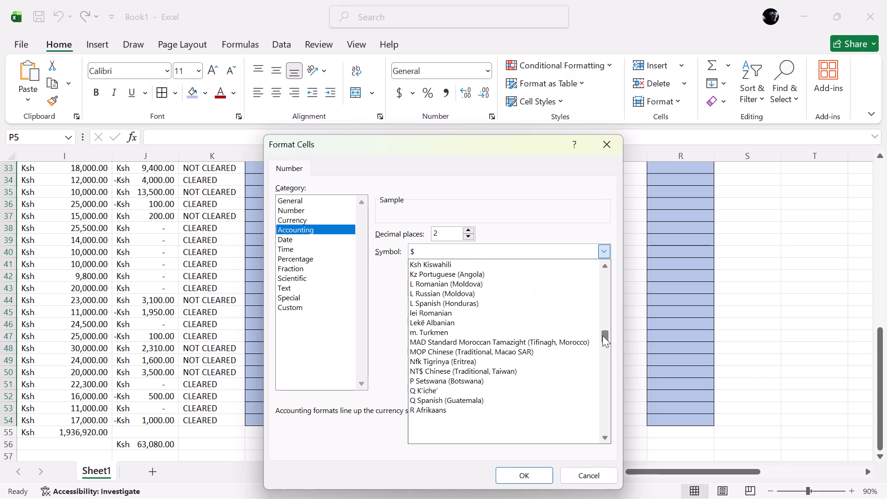
pyautogui.click(532, 263)
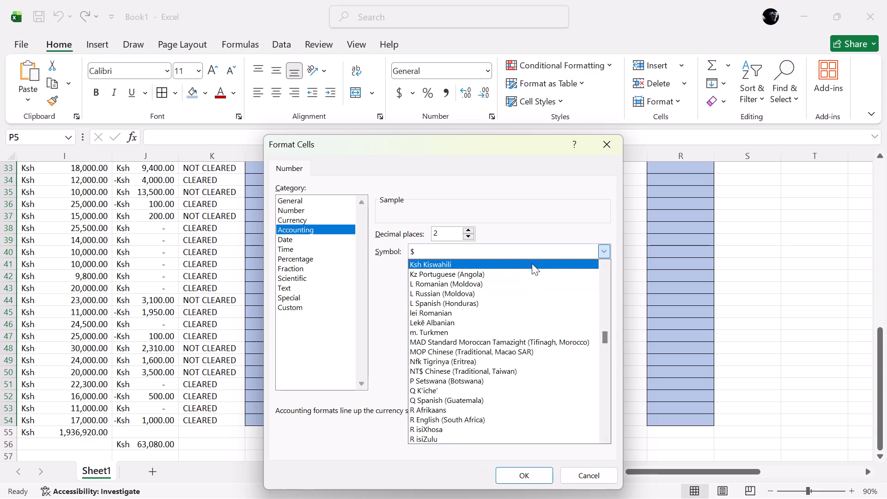
pyautogui.click(535, 475)
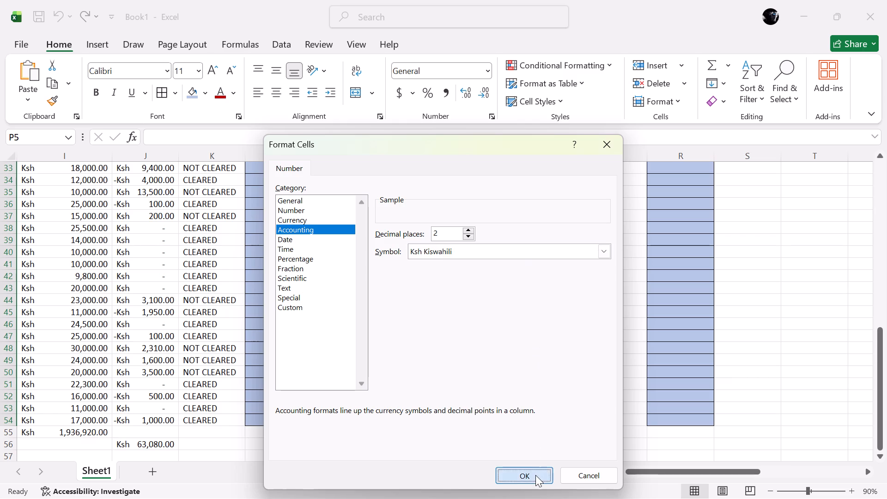
# Format the Form 2 TERM 2 BALANCE cells Q5 to Q54 as Accounting with the Ksh Kiswahili symbol.
pyautogui.scroll(2, 626, 341)
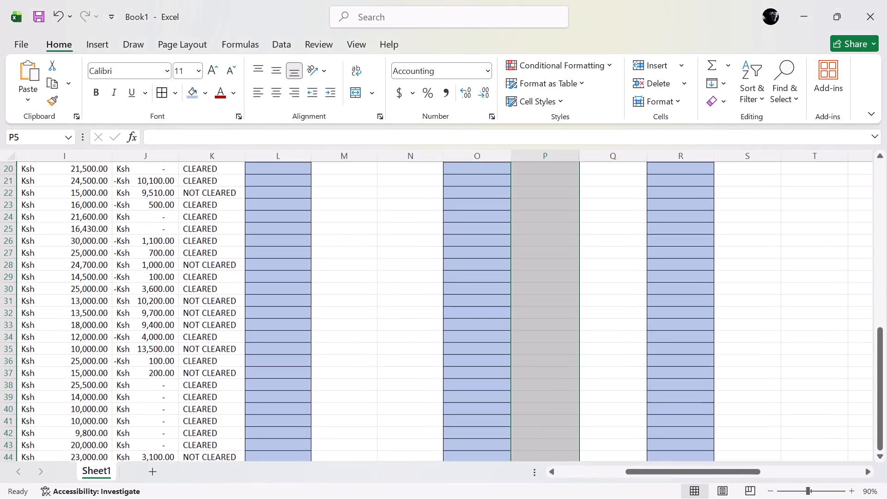
pyautogui.scroll(3, 626, 341)
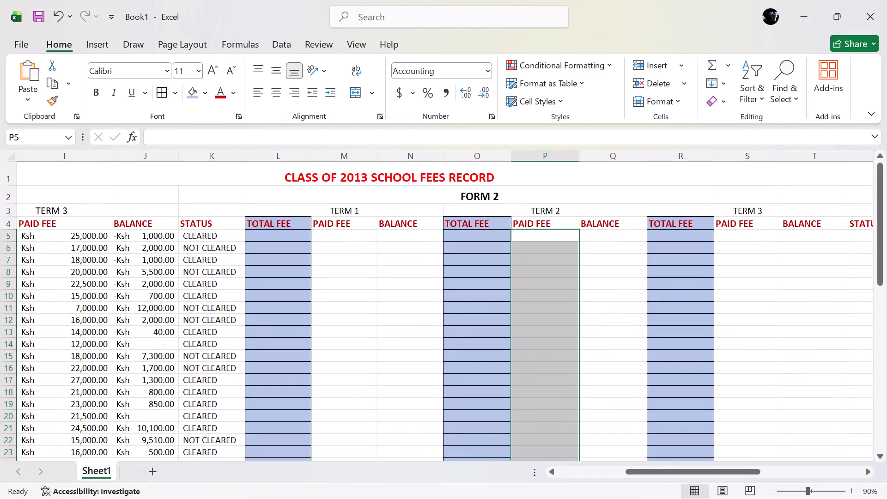
pyautogui.click(623, 237)
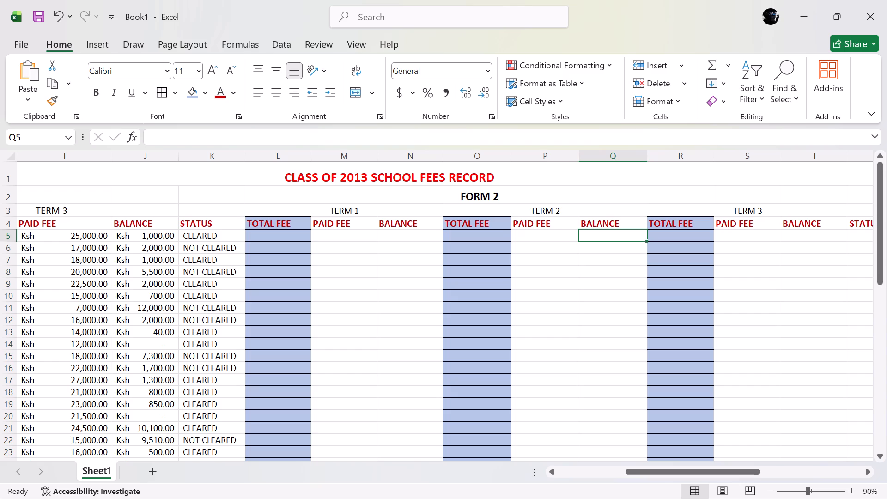
pyautogui.moveTo(645, 241); pyautogui.dragTo(656, 466)
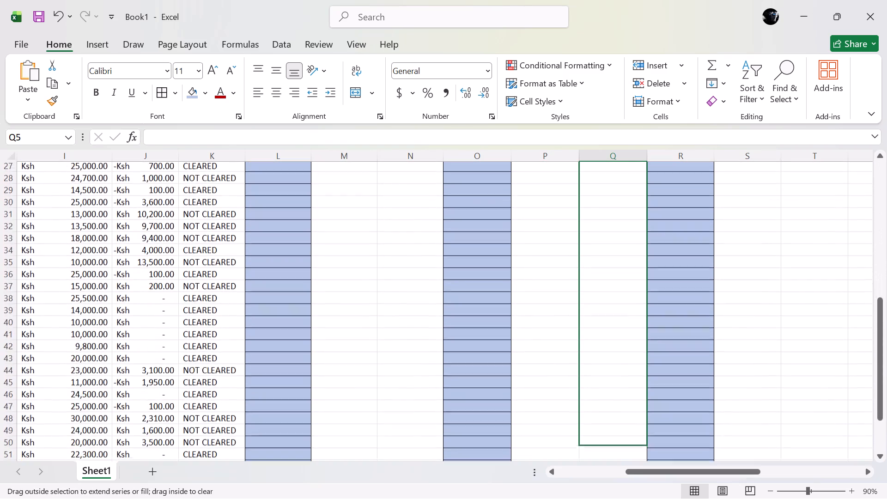
pyautogui.moveTo(656, 466); pyautogui.dragTo(647, 415)
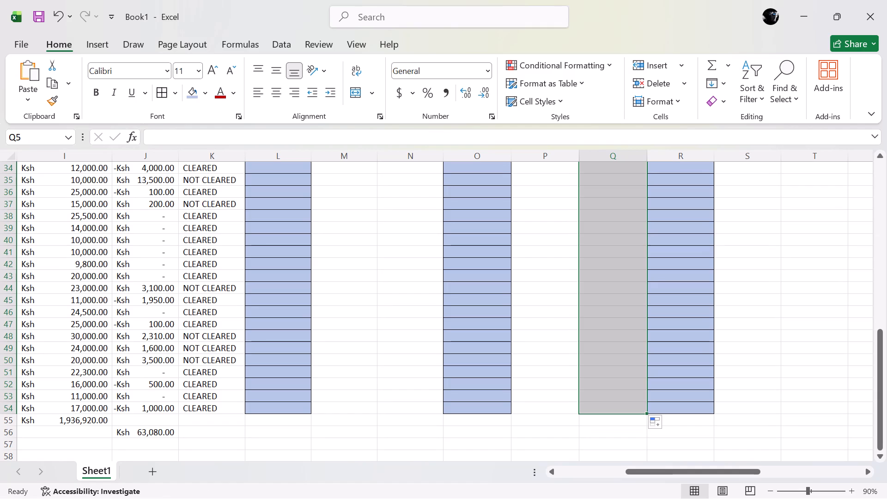
pyautogui.click(415, 95)
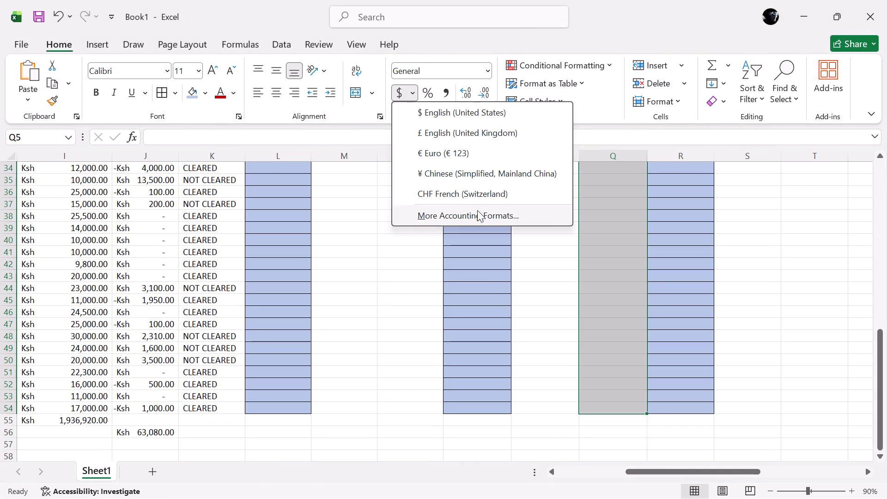
pyautogui.click(477, 210)
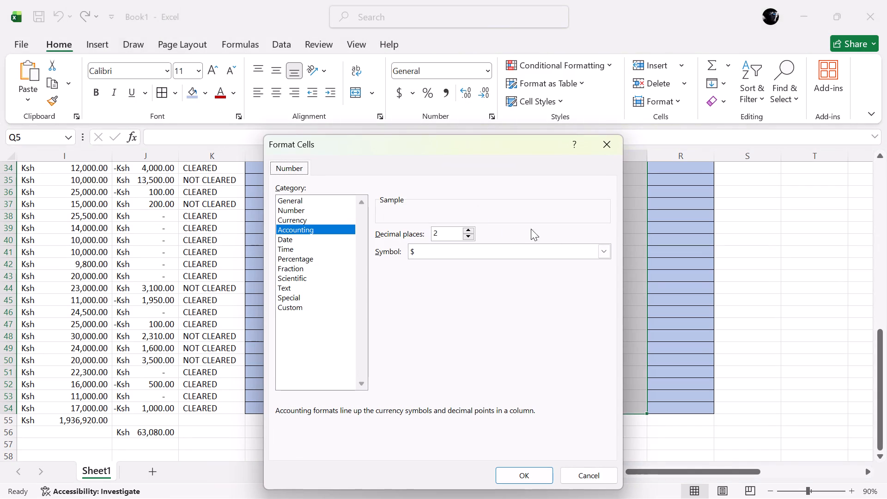
pyautogui.click(601, 253)
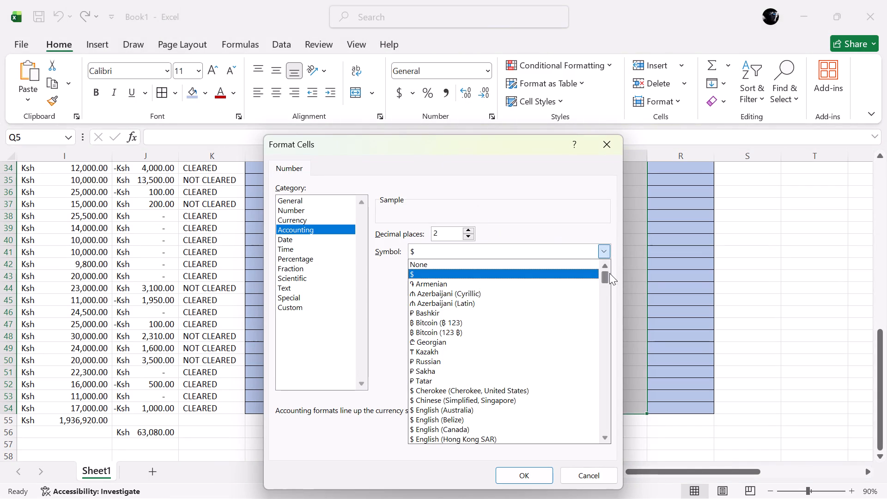
pyautogui.moveTo(606, 275); pyautogui.dragTo(606, 321)
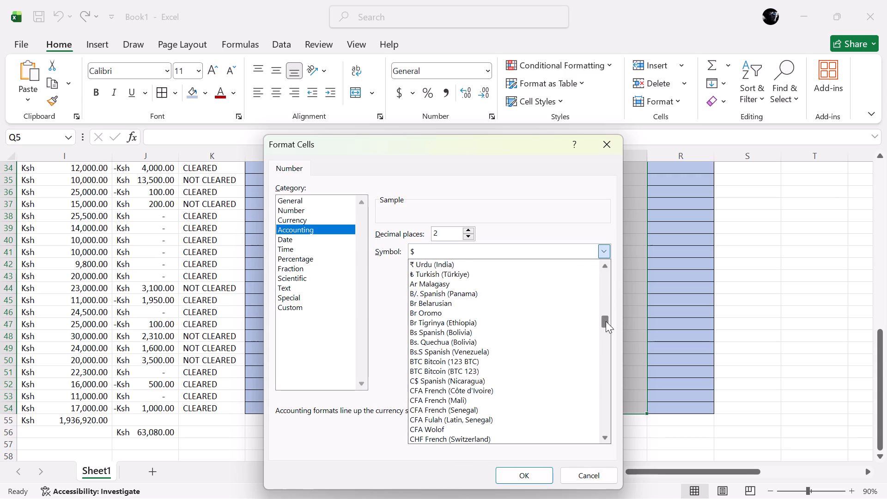
pyautogui.moveTo(606, 321); pyautogui.dragTo(606, 334)
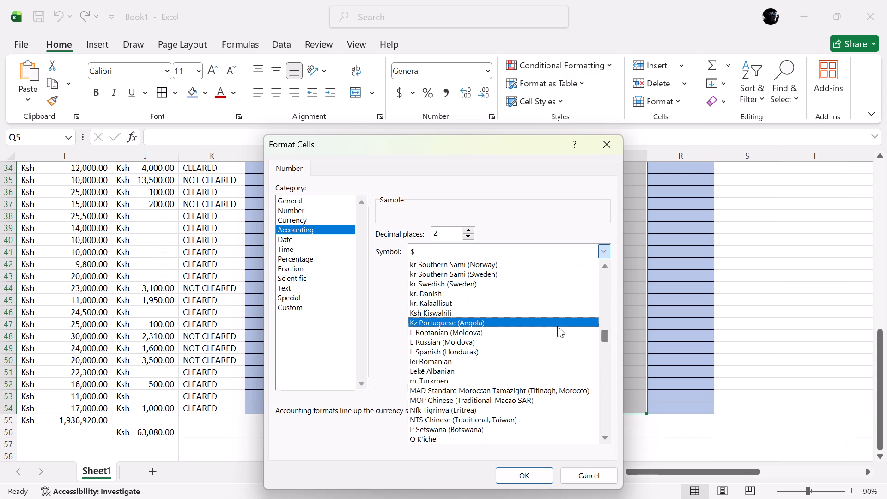
pyautogui.click(546, 310)
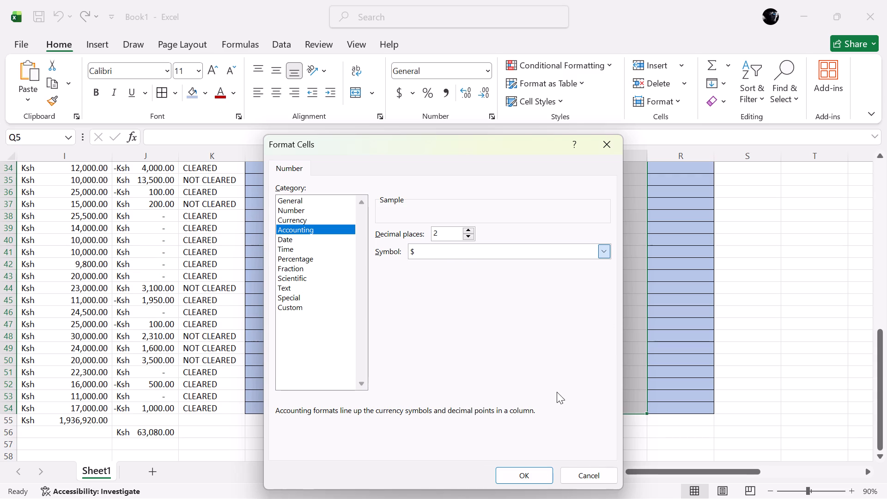
pyautogui.click(547, 472)
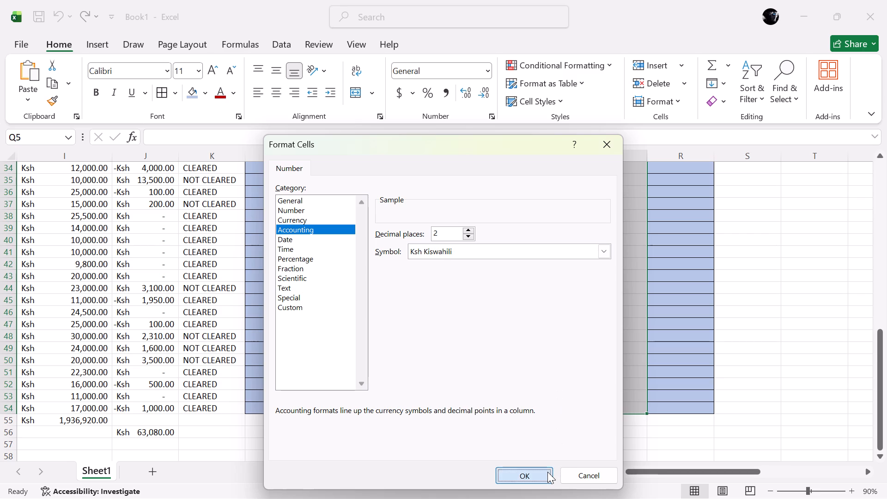
# Format the Form 2 TERM 3 TOTAL FEE cells R5 to R54 as Accounting with the Ksh Kiswahili symbol.
pyautogui.scroll(1, 691, 406)
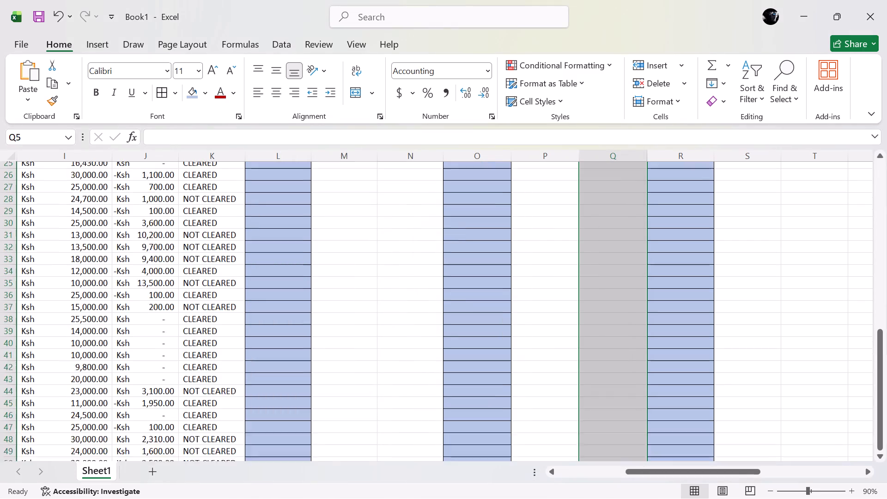
pyautogui.scroll(3, 691, 406)
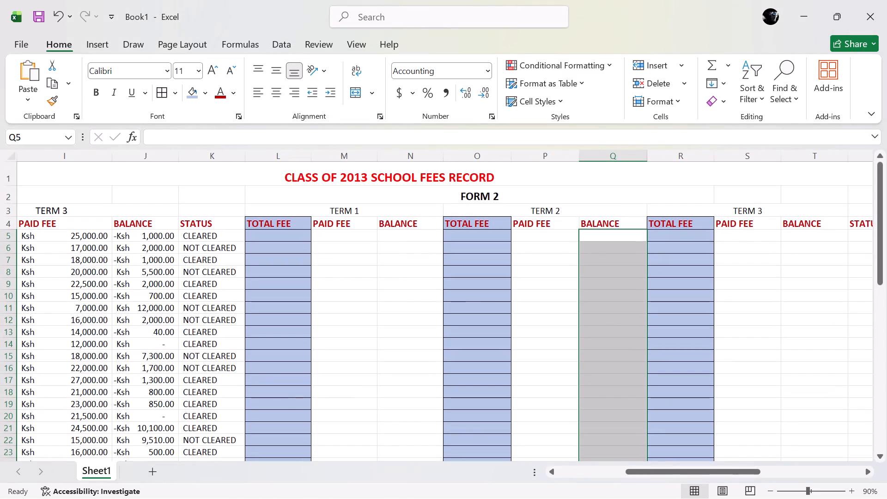
pyautogui.click(683, 237)
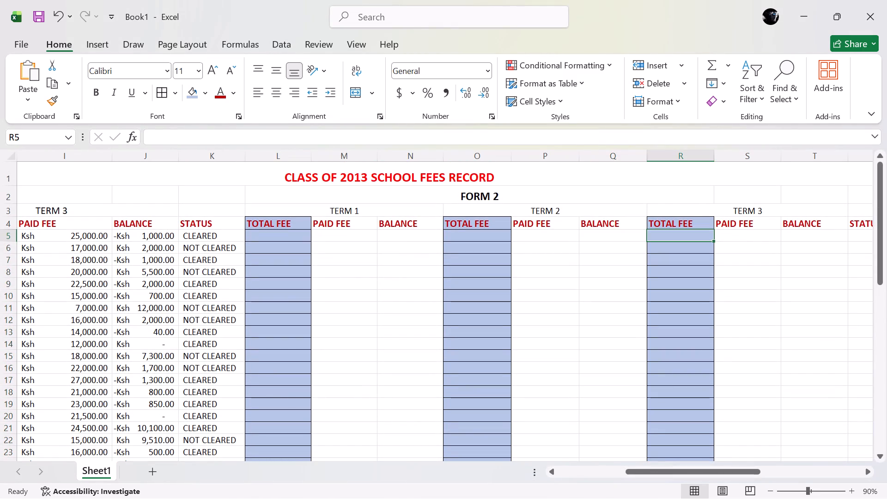
pyautogui.moveTo(713, 241); pyautogui.dragTo(715, 457)
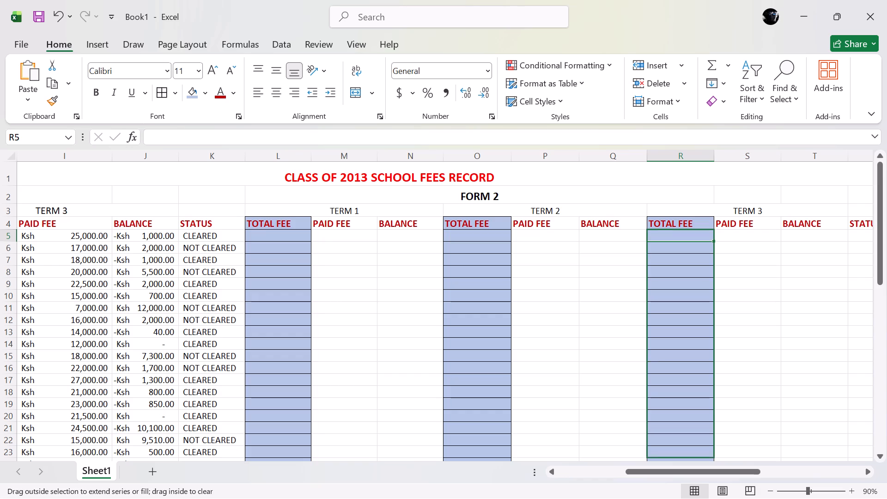
pyautogui.moveTo(715, 457); pyautogui.dragTo(715, 463)
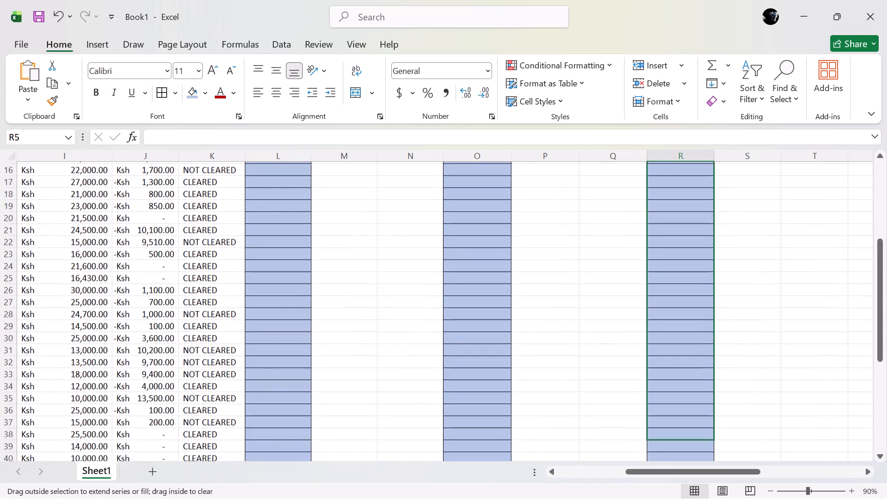
pyautogui.moveTo(715, 463); pyautogui.dragTo(715, 455)
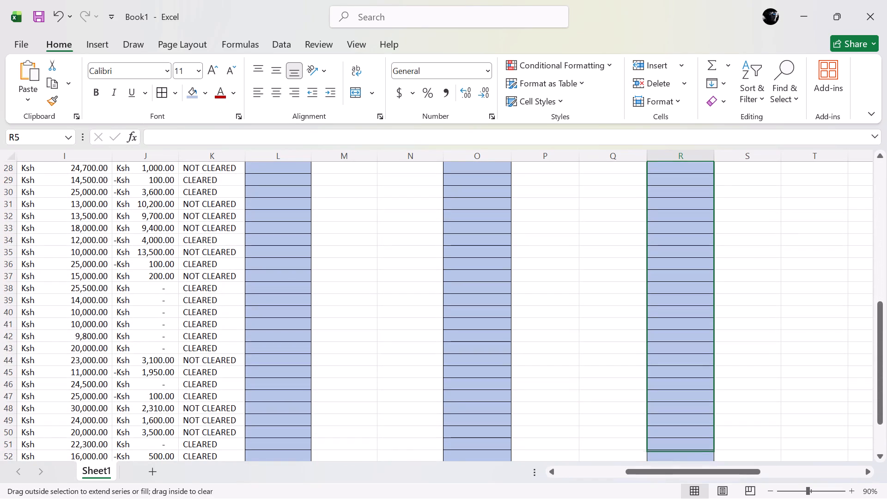
pyautogui.moveTo(715, 455); pyautogui.dragTo(707, 419)
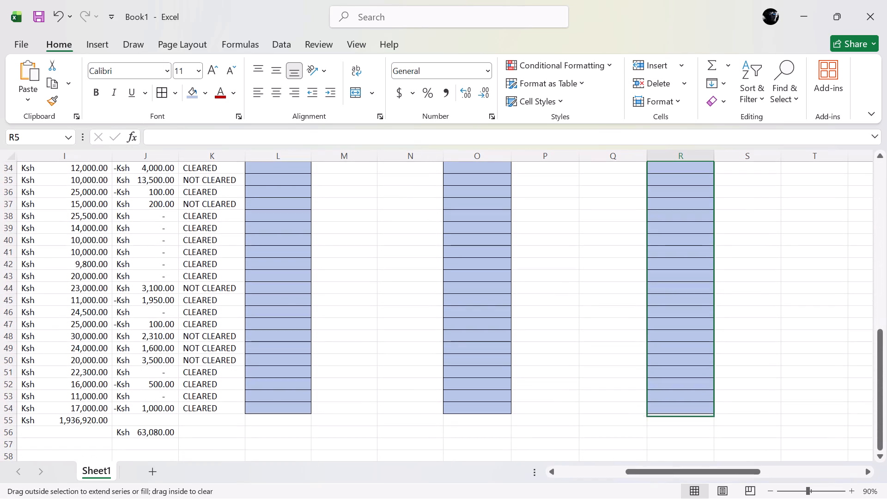
pyautogui.moveTo(707, 419); pyautogui.dragTo(707, 415)
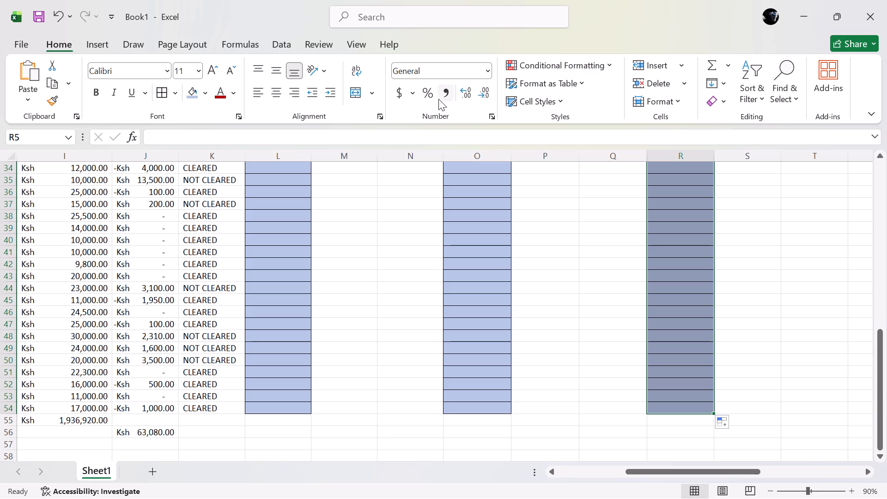
pyautogui.click(413, 92)
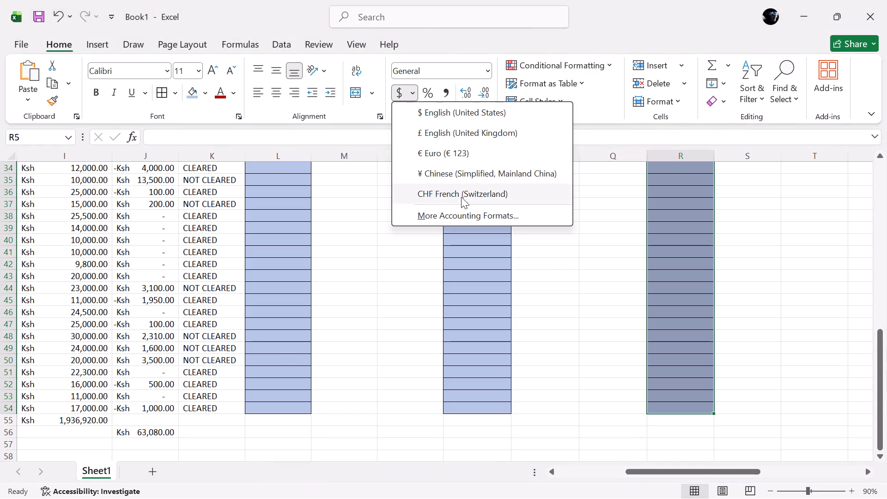
pyautogui.click(466, 210)
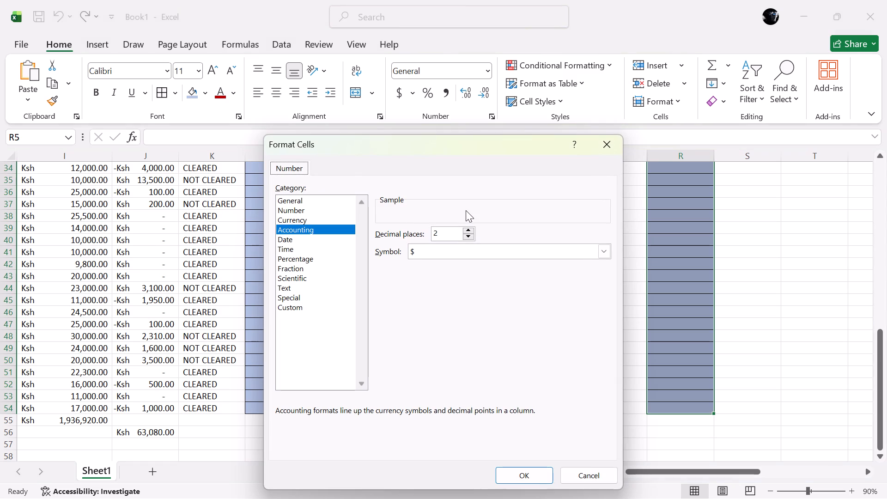
pyautogui.click(601, 248)
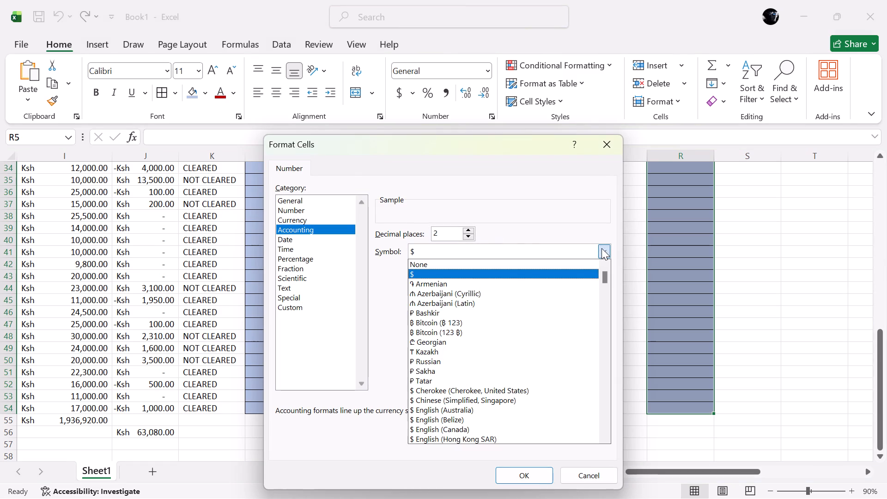
pyautogui.moveTo(605, 277); pyautogui.dragTo(607, 316)
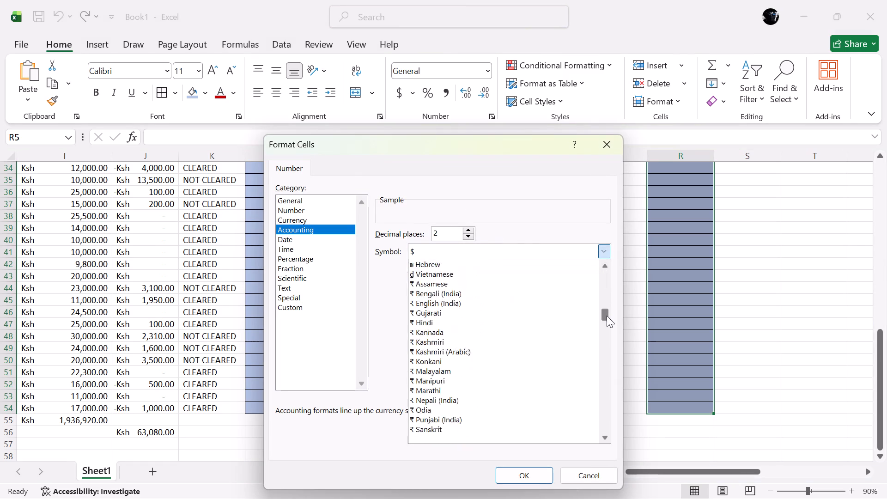
pyautogui.moveTo(607, 316); pyautogui.dragTo(610, 336)
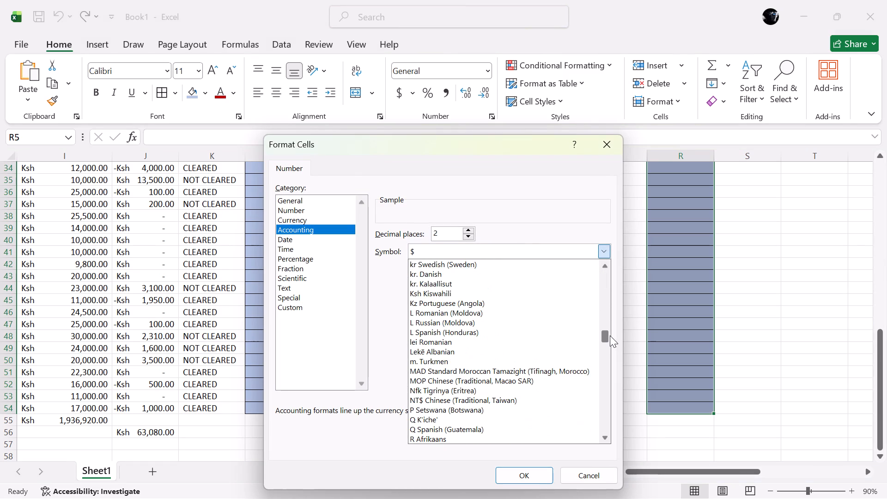
pyautogui.click(559, 293)
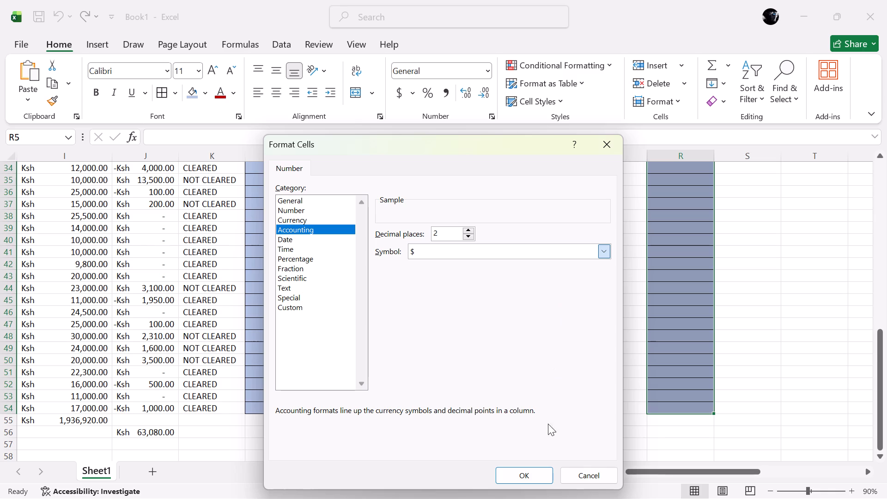
pyautogui.click(535, 472)
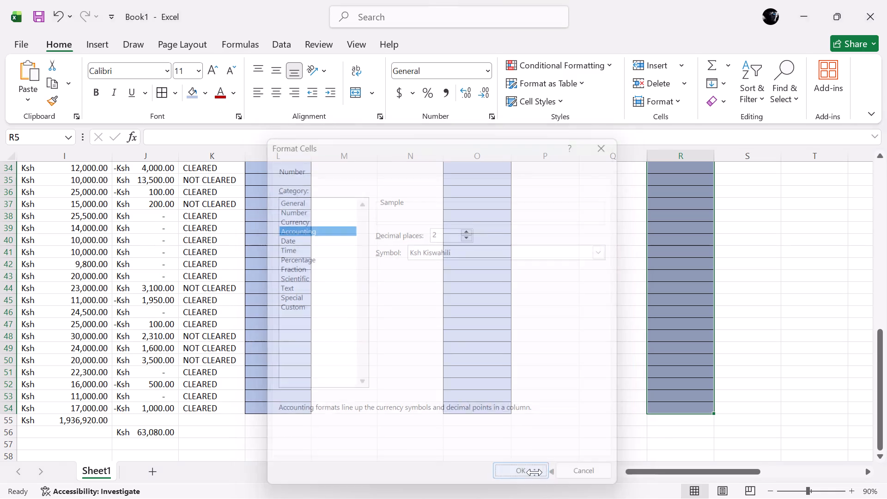
# Format the Form 2 TERM 3 PAID FEE cells S5 to S54 as Accounting with the Ksh Kiswahili symbol.
pyautogui.hscroll(-2, 671, 440)
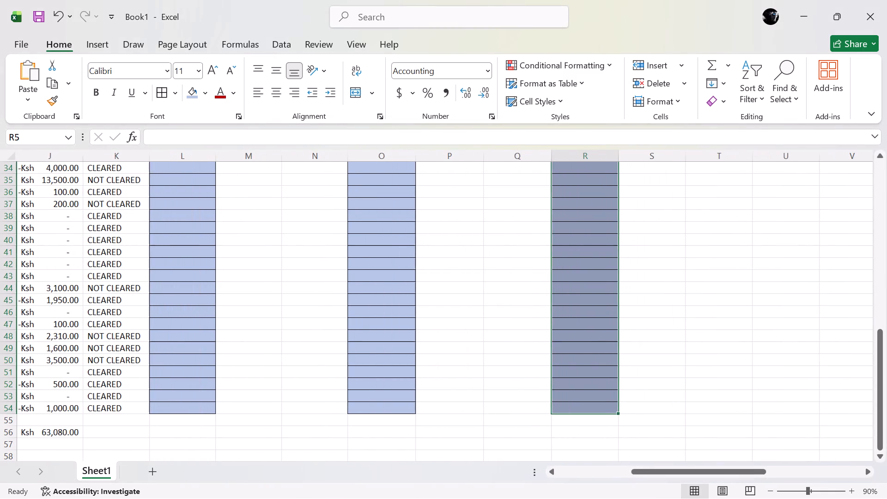
pyautogui.scroll(4, 736, 393)
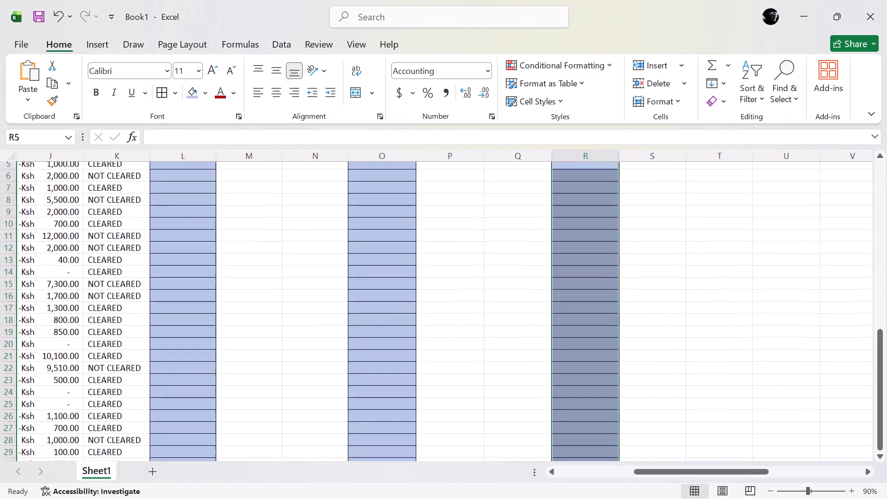
pyautogui.scroll(2, 736, 393)
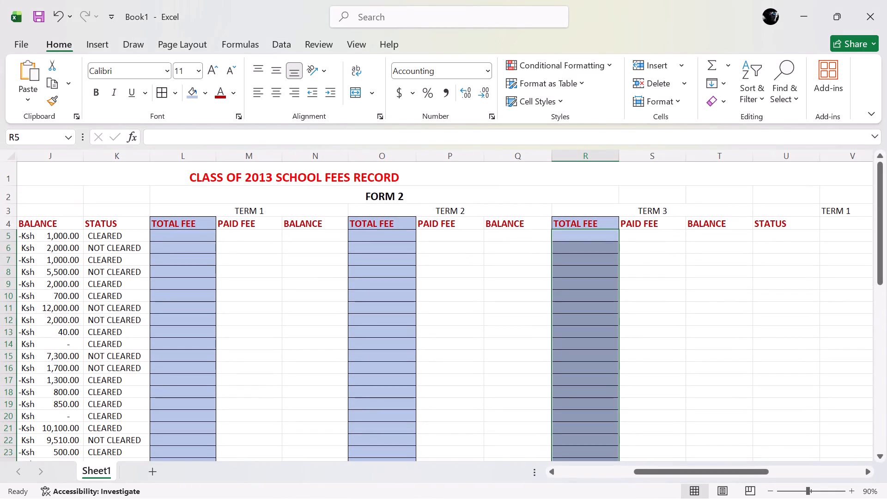
pyautogui.click(665, 239)
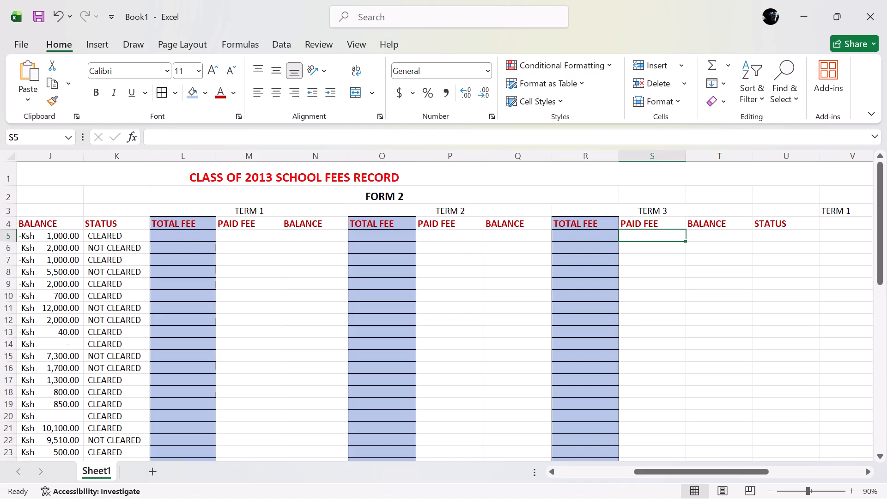
pyautogui.moveTo(684, 240); pyautogui.dragTo(705, 391)
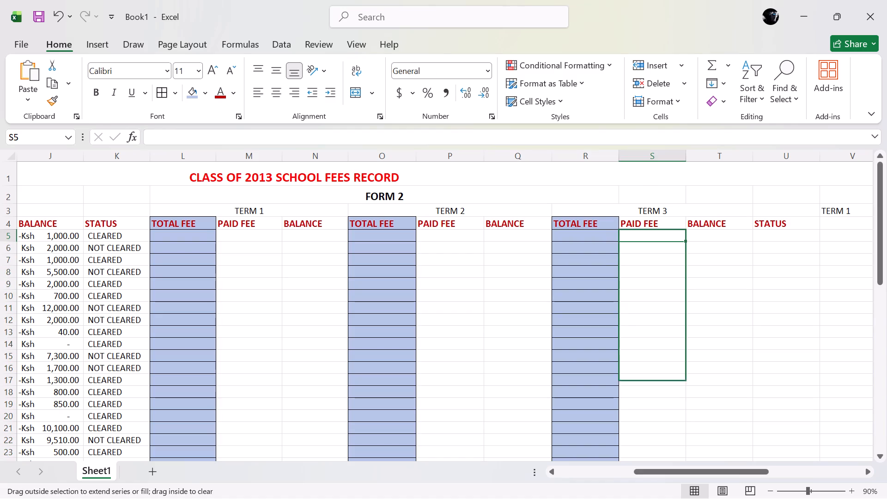
pyautogui.moveTo(705, 391); pyautogui.dragTo(706, 476)
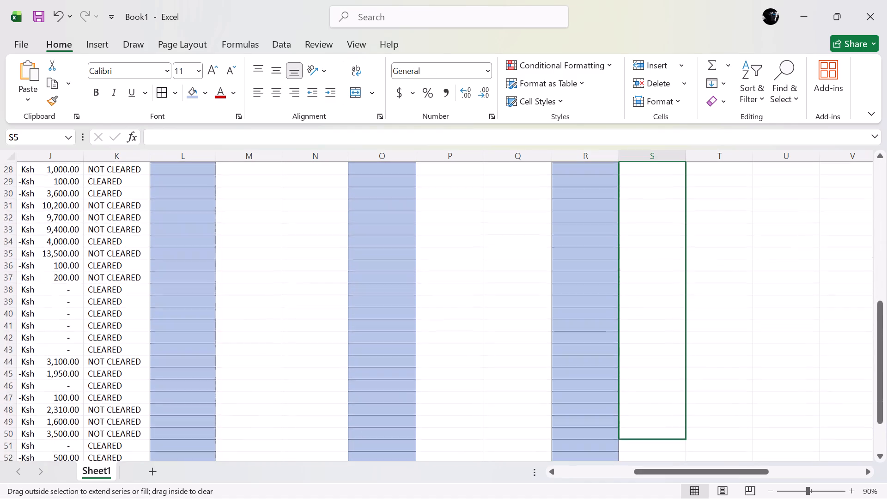
pyautogui.moveTo(706, 476); pyautogui.dragTo(684, 416)
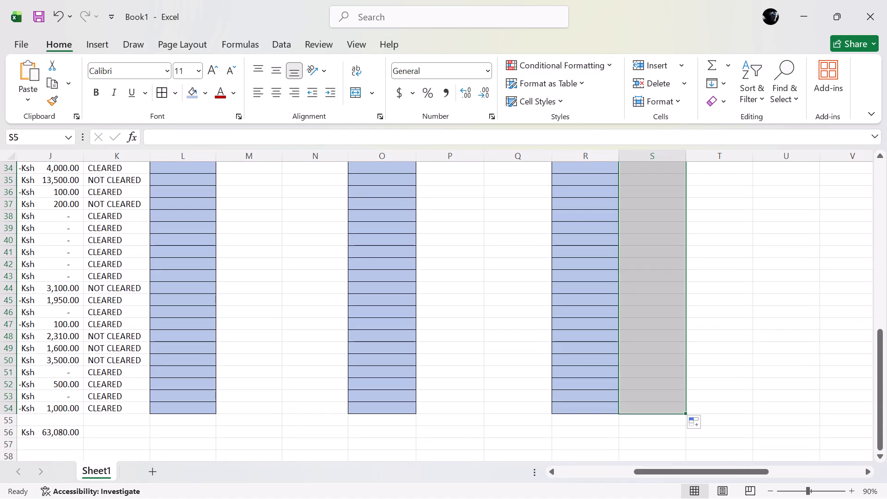
pyautogui.click(415, 96)
pyautogui.click(495, 209)
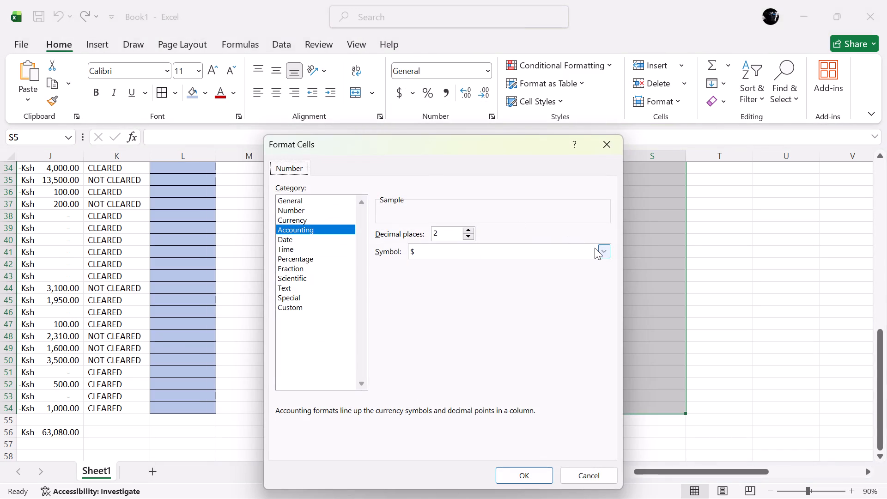
pyautogui.click(601, 250)
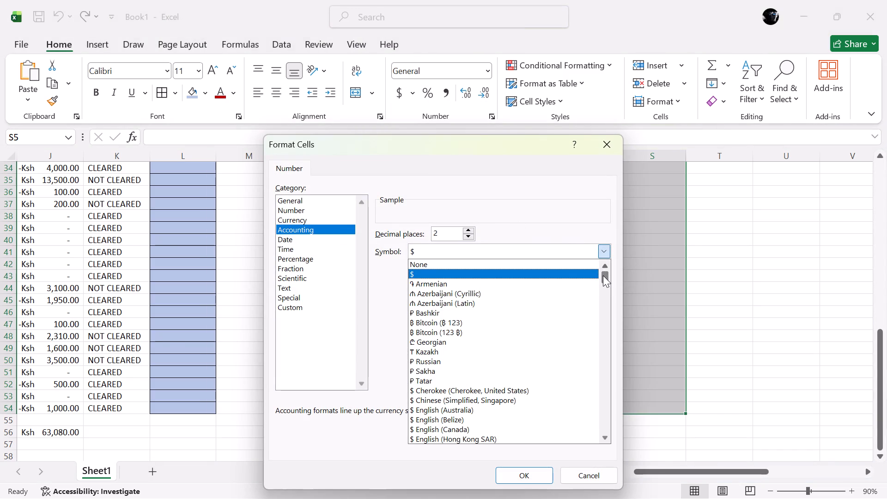
pyautogui.moveTo(603, 275); pyautogui.dragTo(610, 335)
pyautogui.click(548, 274)
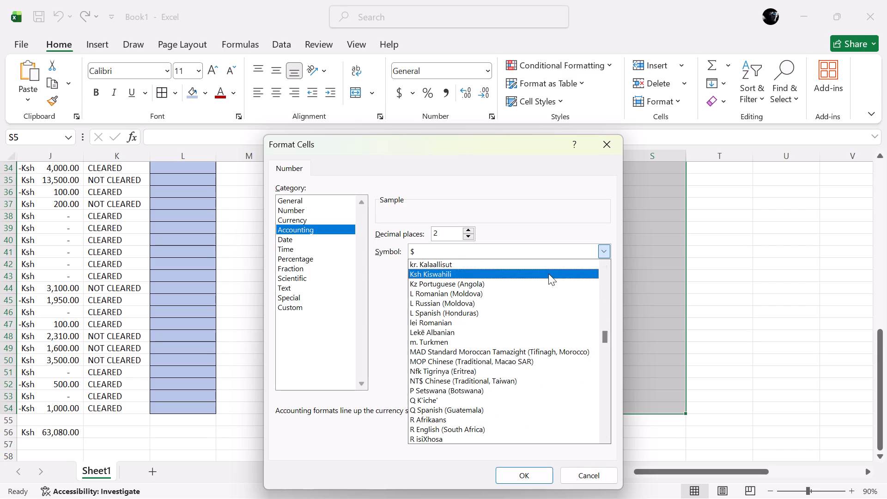
pyautogui.click(532, 474)
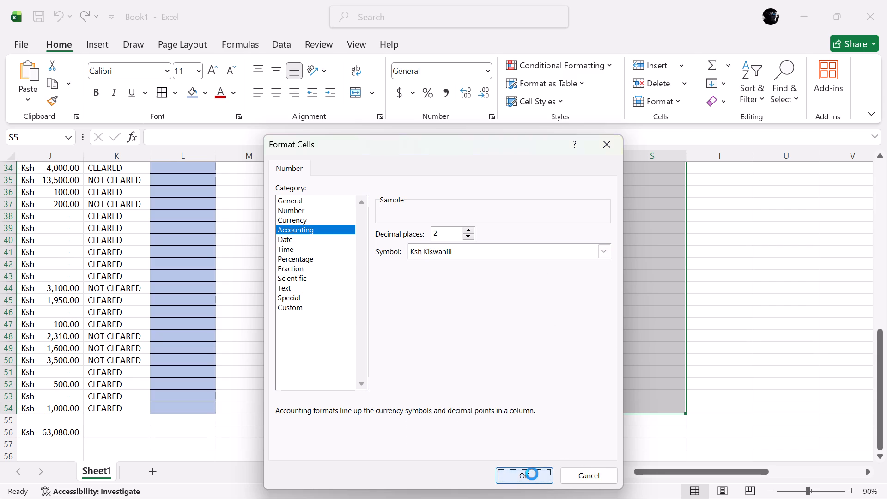
# Format the Form 2 TERM 3 BALANCE cells T5 to T54 as Accounting with the Ksh Kiswahili symbol.
pyautogui.scroll(4, 645, 382)
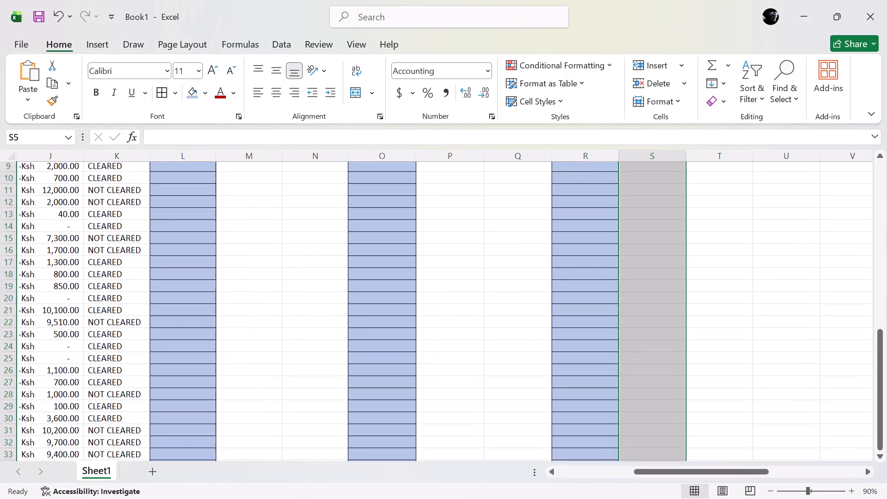
pyautogui.scroll(2, 645, 382)
pyautogui.click(717, 237)
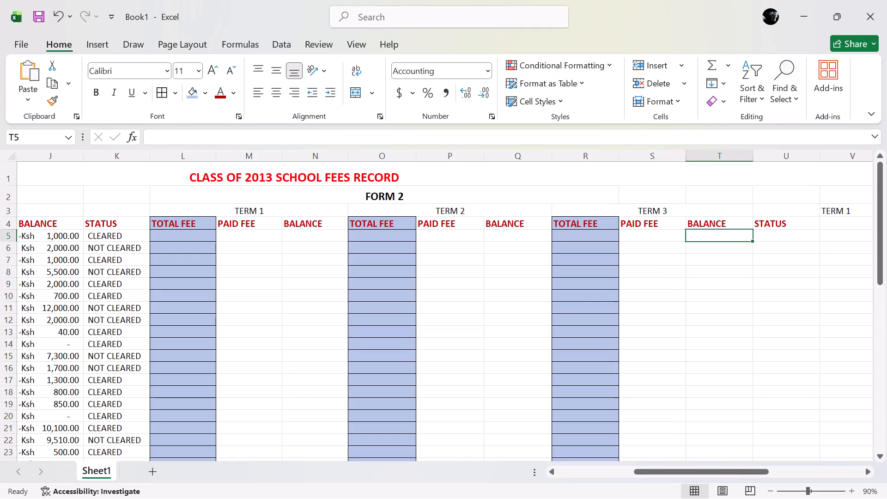
pyautogui.moveTo(752, 240); pyautogui.dragTo(753, 322)
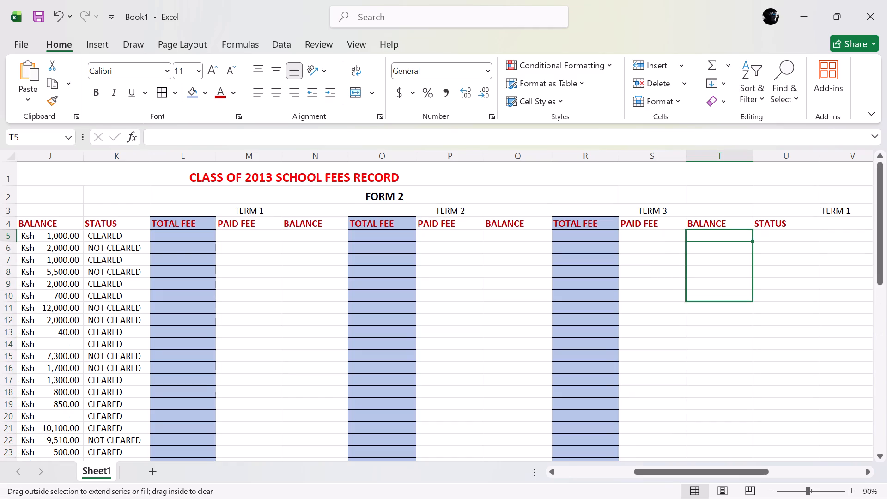
pyautogui.moveTo(753, 322); pyautogui.dragTo(752, 470)
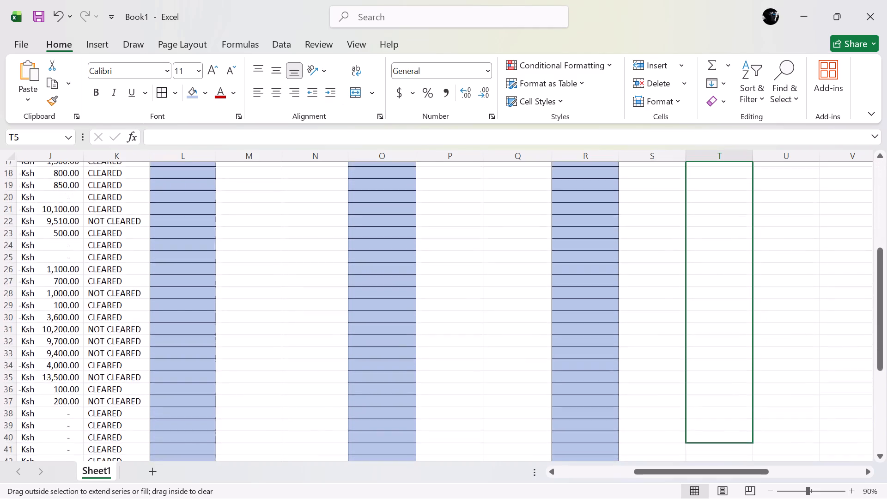
pyautogui.moveTo(752, 470); pyautogui.dragTo(739, 424)
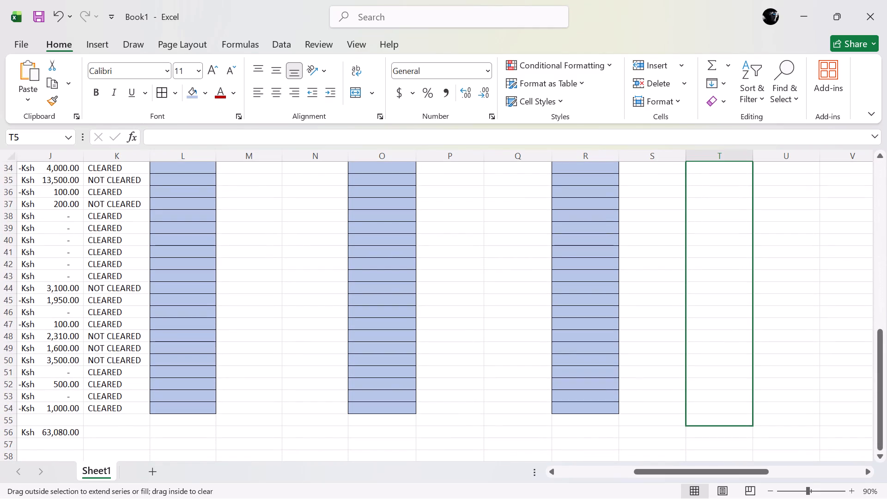
pyautogui.moveTo(739, 424); pyautogui.dragTo(736, 412)
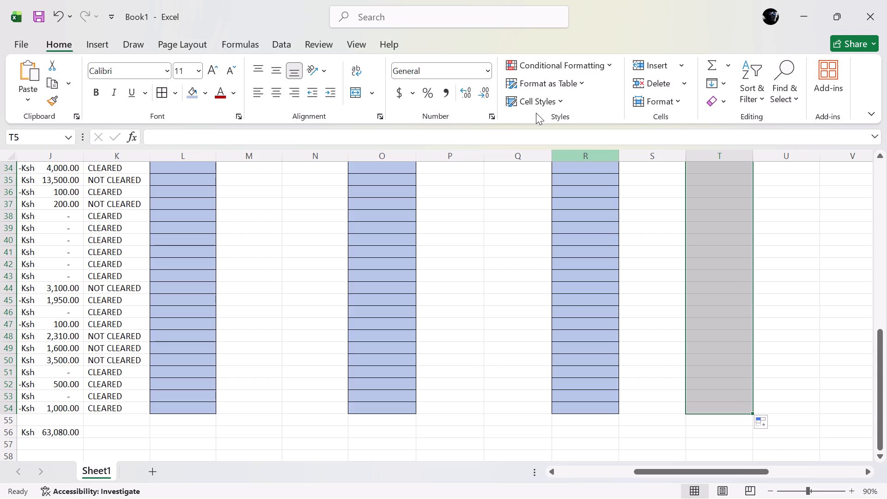
pyautogui.click(416, 94)
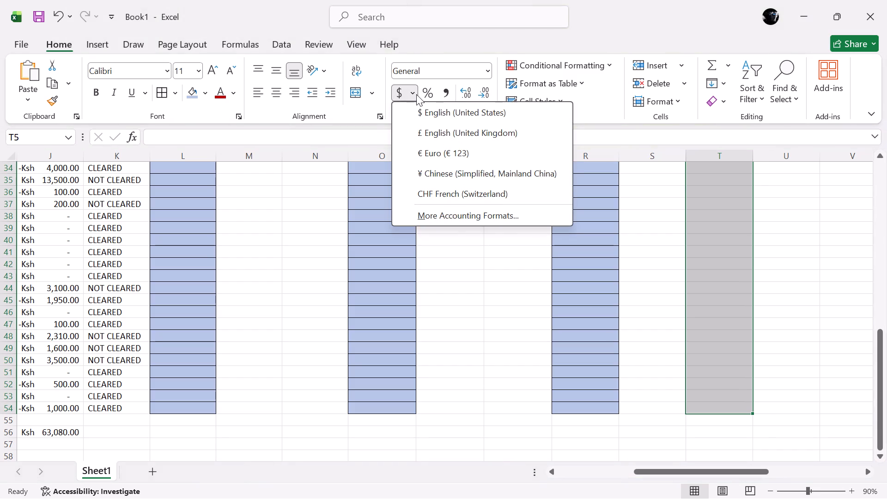
pyautogui.click(504, 211)
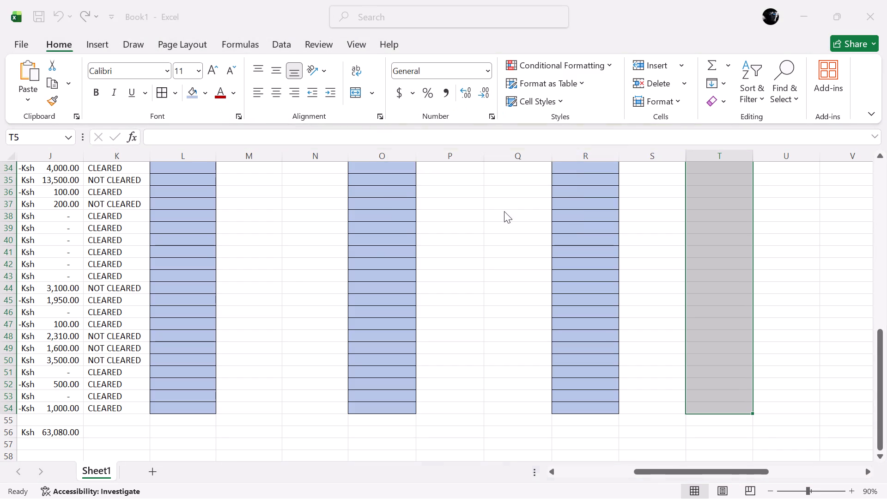
pyautogui.click(602, 248)
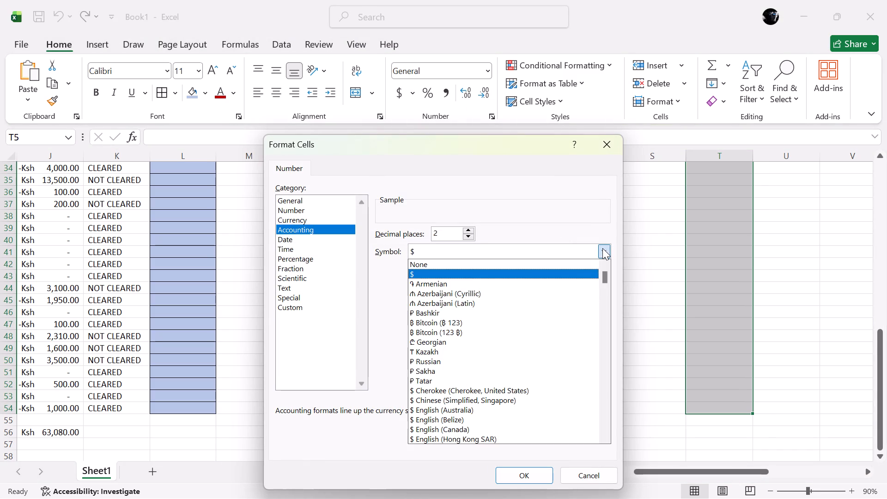
pyautogui.moveTo(603, 278); pyautogui.dragTo(605, 313)
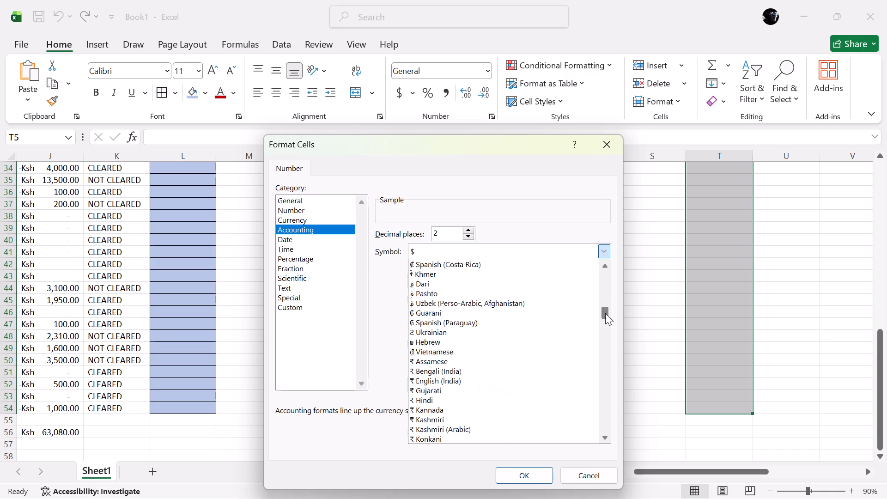
pyautogui.moveTo(605, 313); pyautogui.dragTo(610, 338)
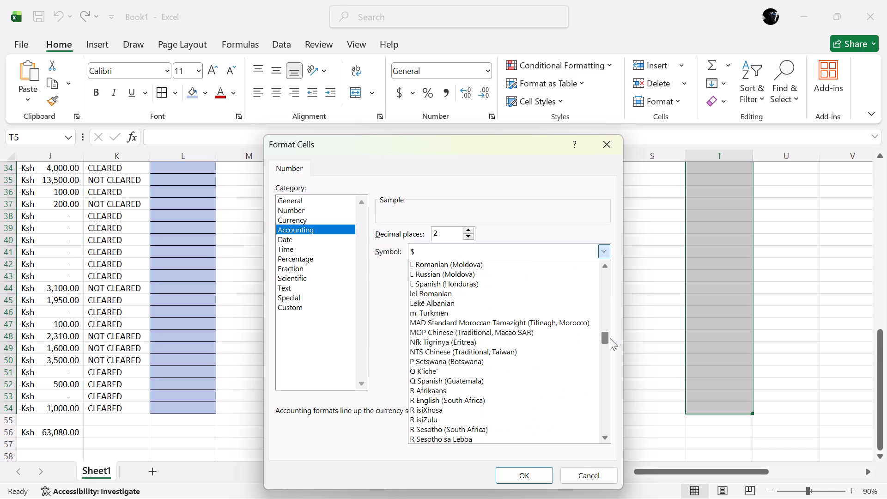
pyautogui.moveTo(610, 338); pyautogui.dragTo(610, 334)
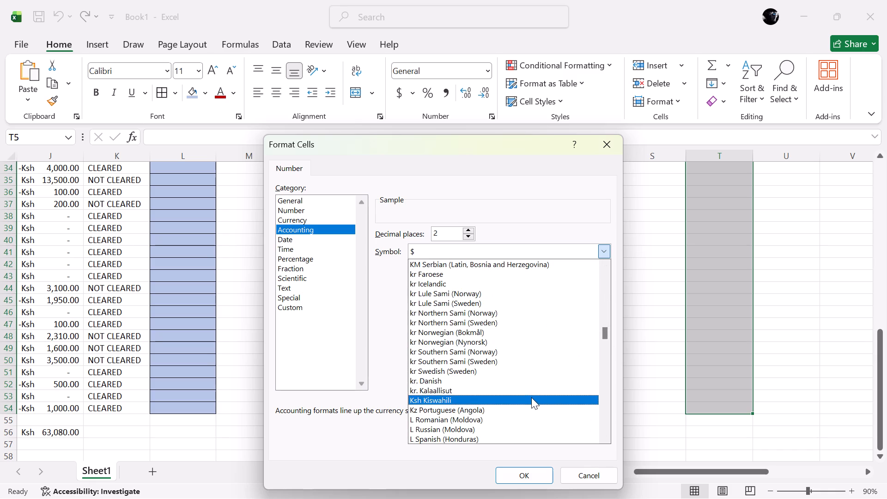
pyautogui.click(531, 398)
pyautogui.click(531, 476)
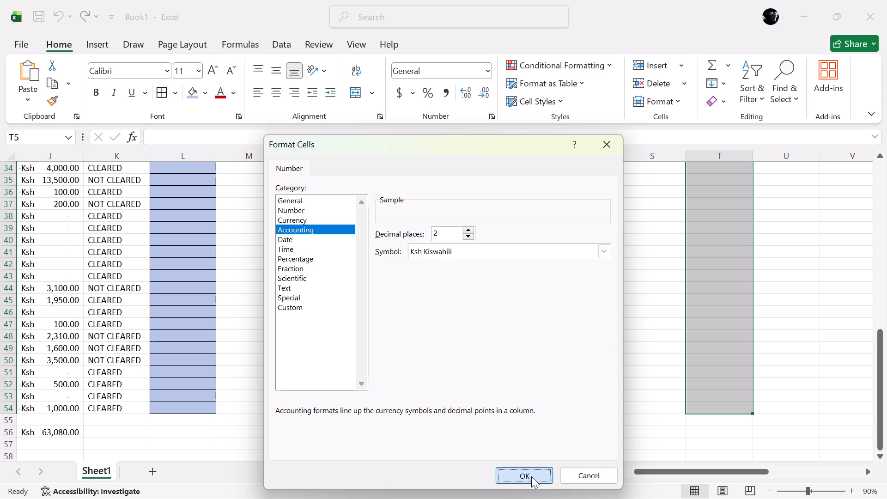
# Enter the Form 2 TOTAL FEE amounts in row 5: 16000 for TERM 1, 14000 for TERM 2 and 10000 for TERM 3.
pyautogui.hscroll(1, 672, 414)
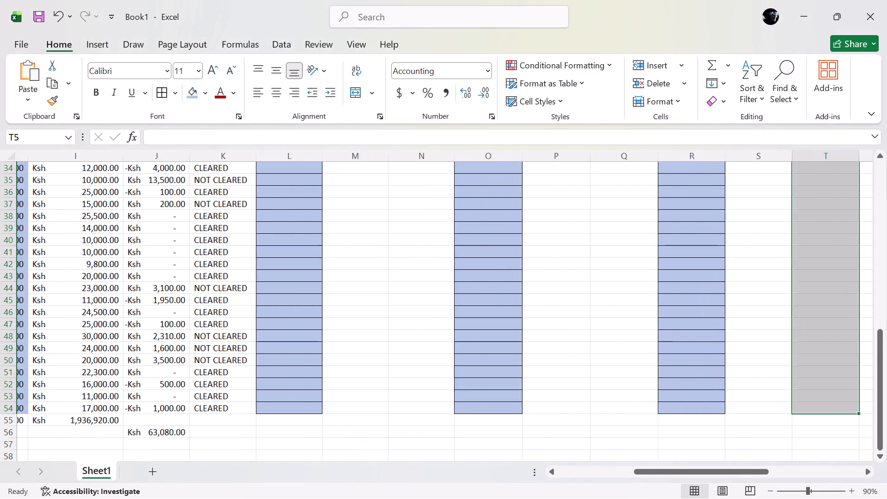
pyautogui.hscroll(1, 672, 414)
pyautogui.scroll(3, 672, 414)
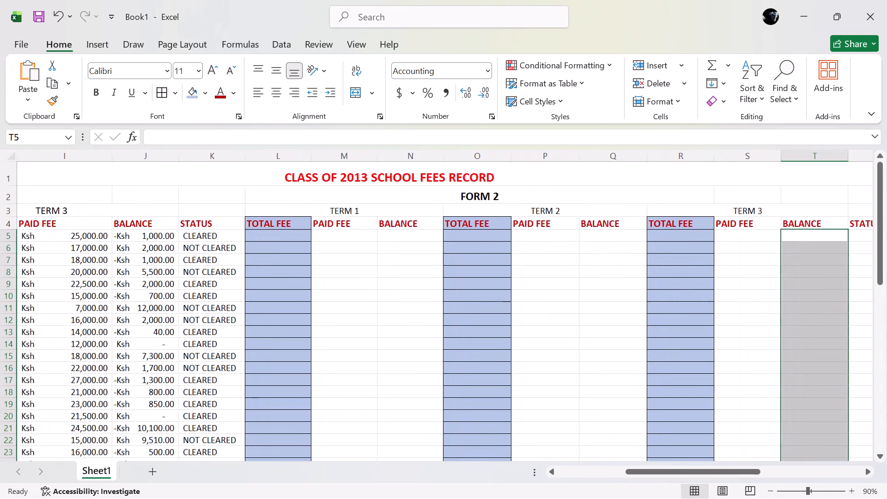
pyautogui.click(290, 238)
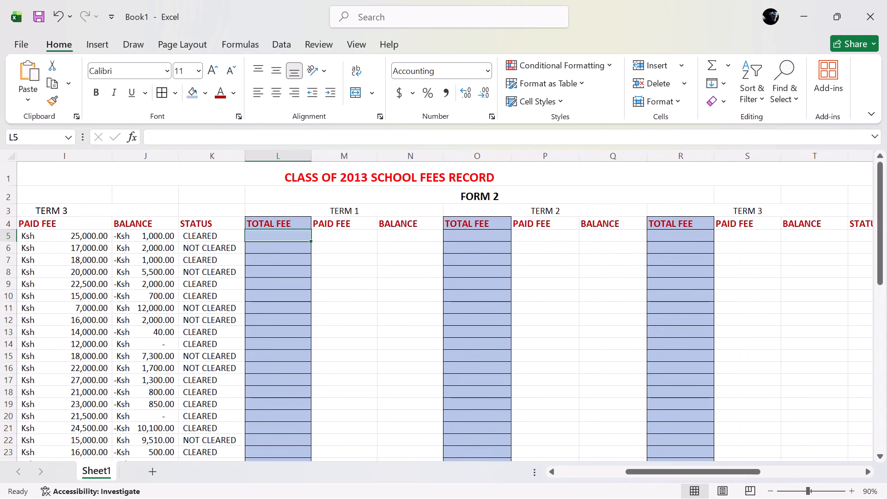
pyautogui.write('16')
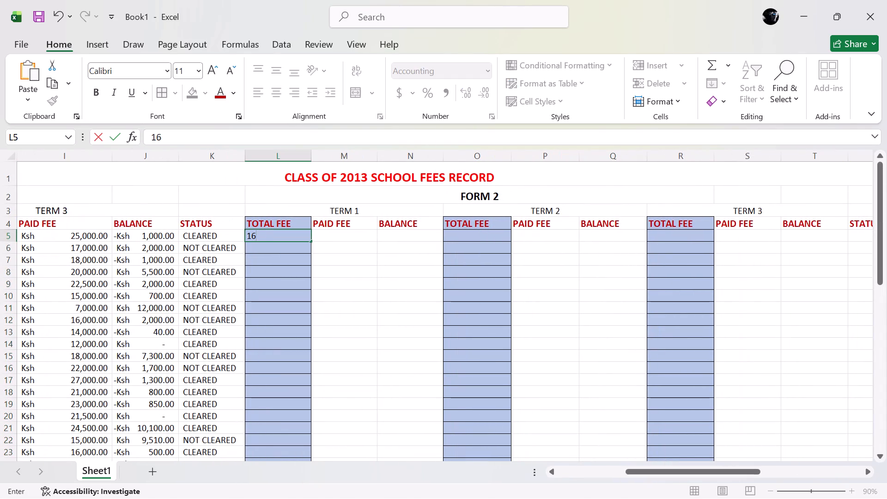
pyautogui.write('000')
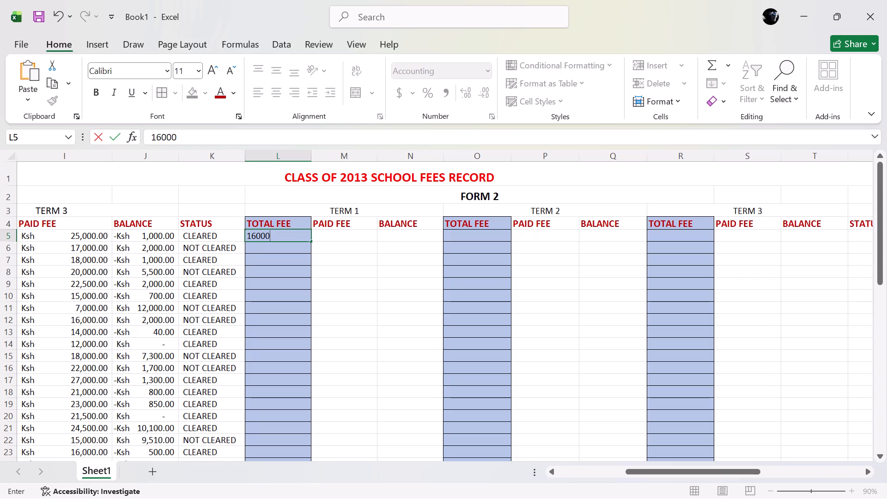
pyautogui.press('Down')
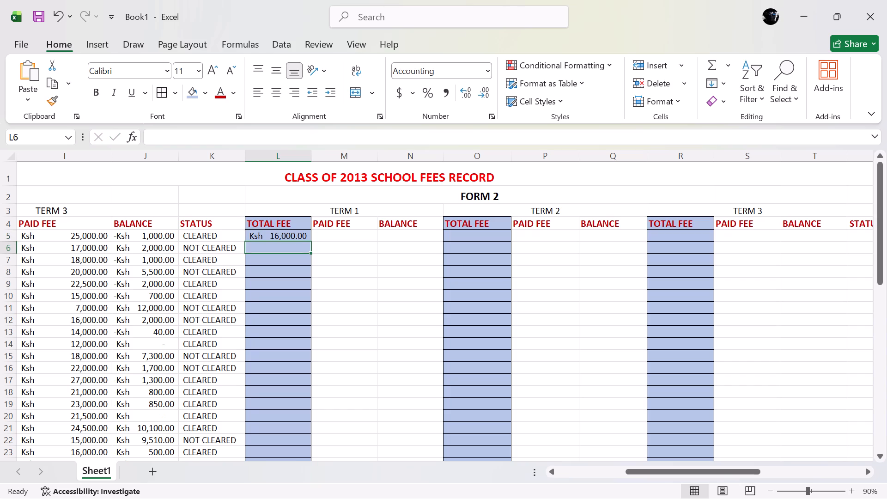
pyautogui.click(463, 236)
pyautogui.press('1')
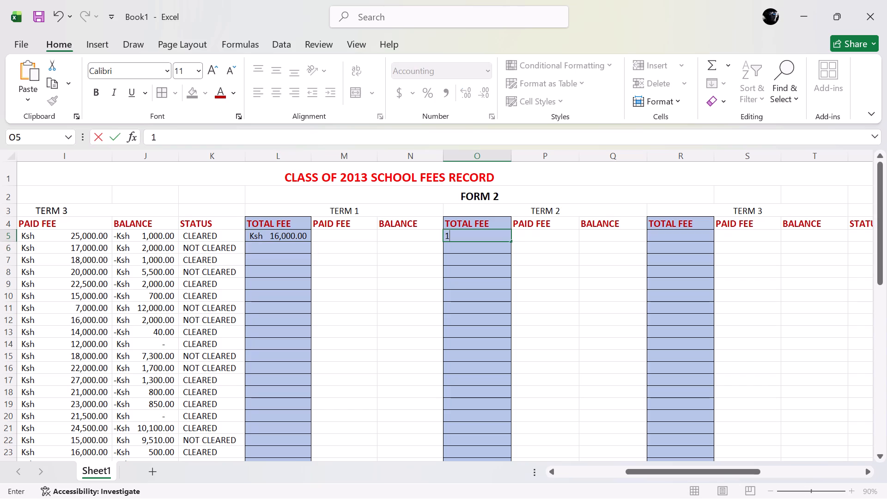
pyautogui.write('4000')
pyautogui.press('Down')
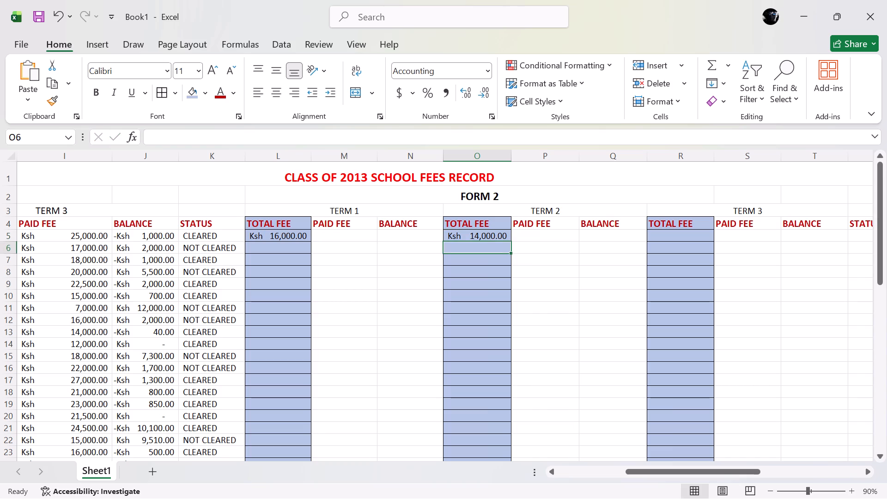
pyautogui.click(661, 235)
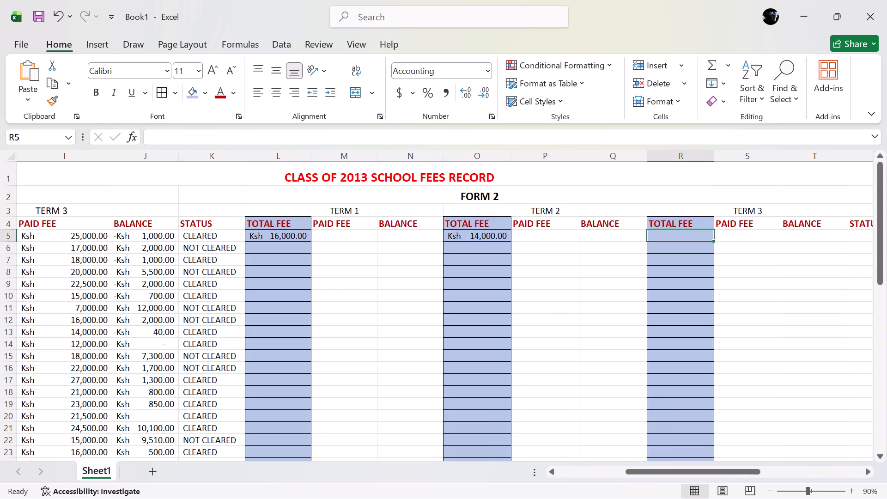
pyautogui.write('10')
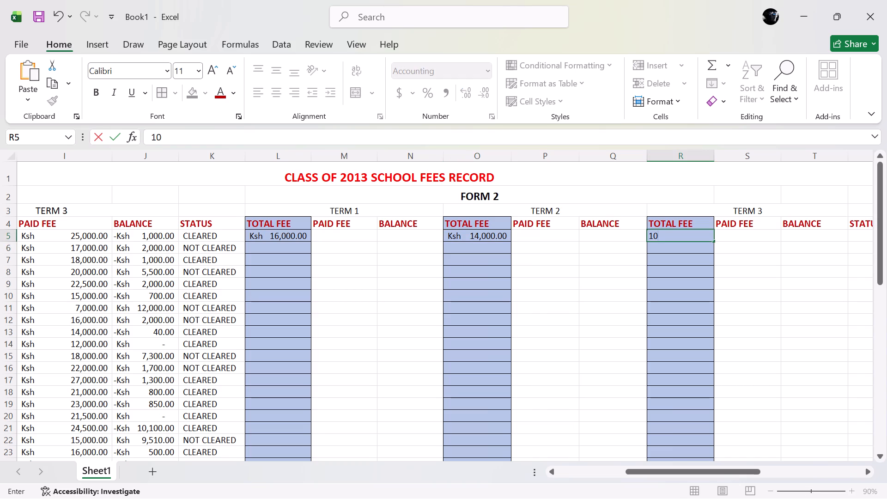
pyautogui.write('000')
pyautogui.press('Down')
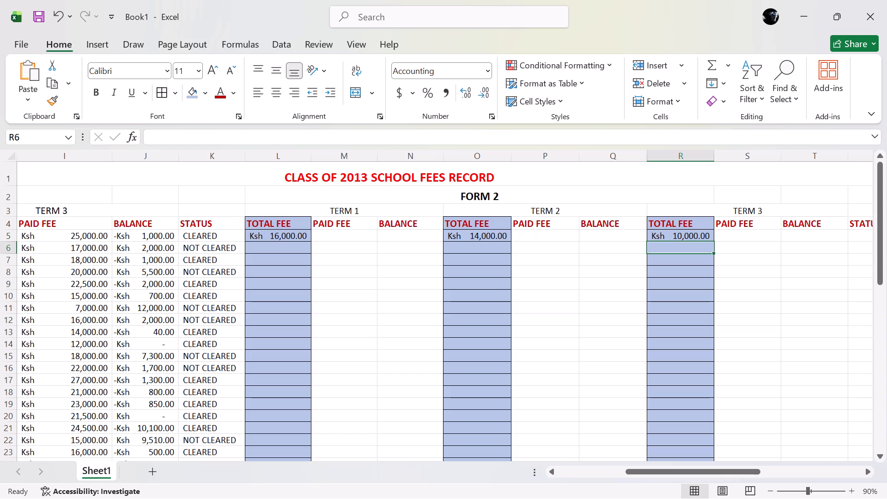
# Fill the Form 2 TERM 1 TOTAL FEE of 16000 from L5 down to L54.
pyautogui.click(277, 235)
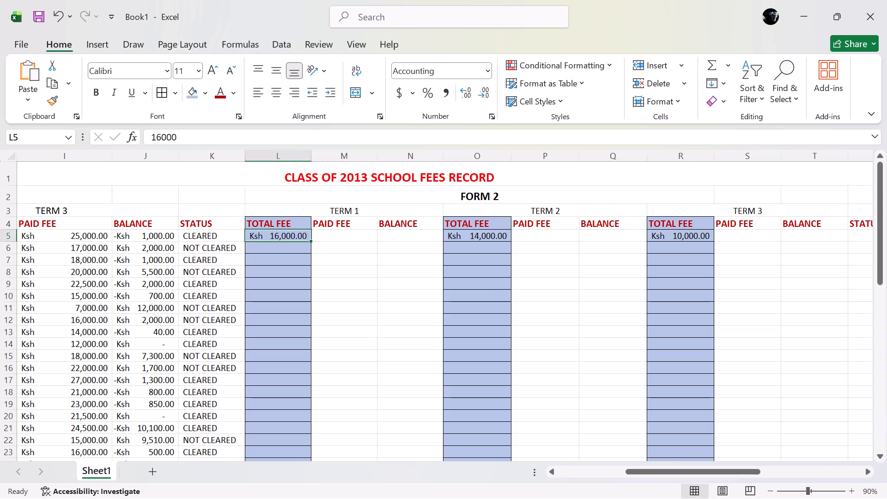
pyautogui.scroll(-1, 370, 303)
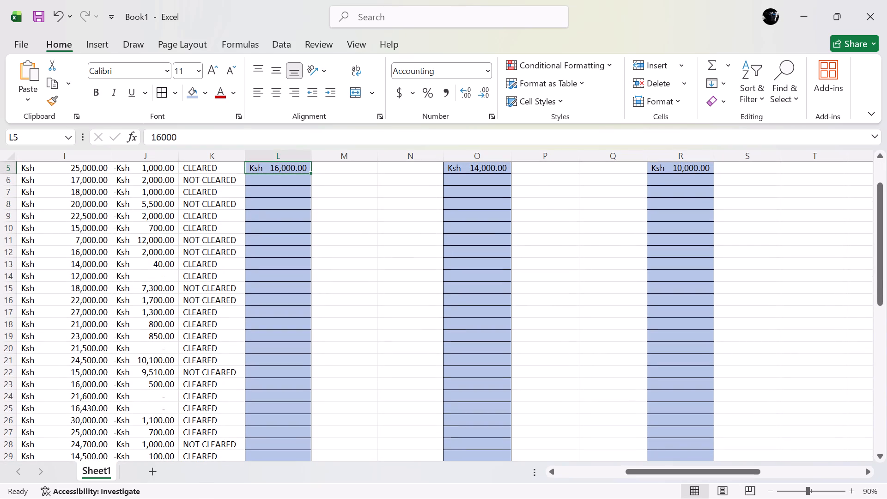
pyautogui.moveTo(310, 171); pyautogui.dragTo(330, 464)
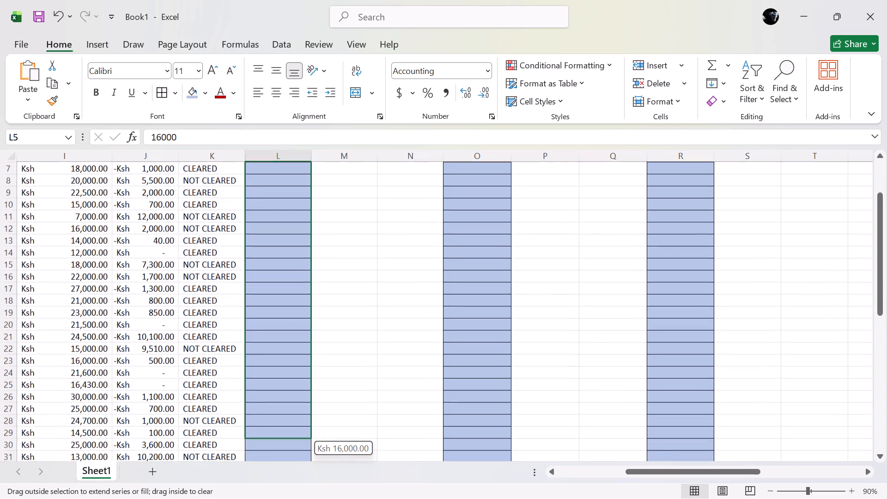
pyautogui.moveTo(330, 464); pyautogui.dragTo(330, 465)
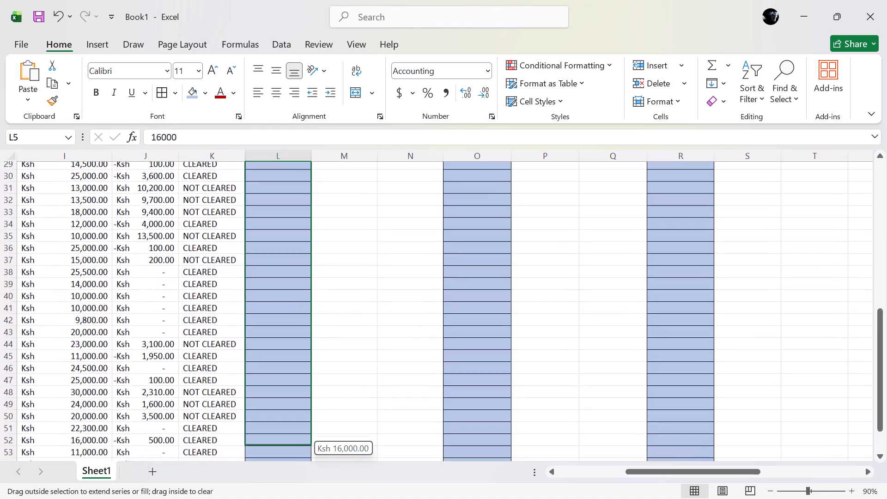
pyautogui.moveTo(330, 465); pyautogui.dragTo(307, 417)
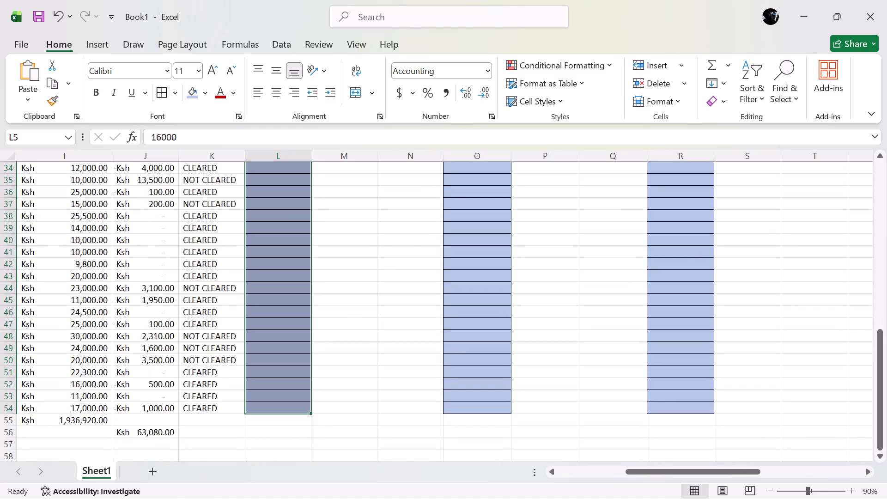
# Fill the Form 2 TERM 2 TOTAL FEE of 14000 from O5 down to O54.
pyautogui.scroll(3, 398, 402)
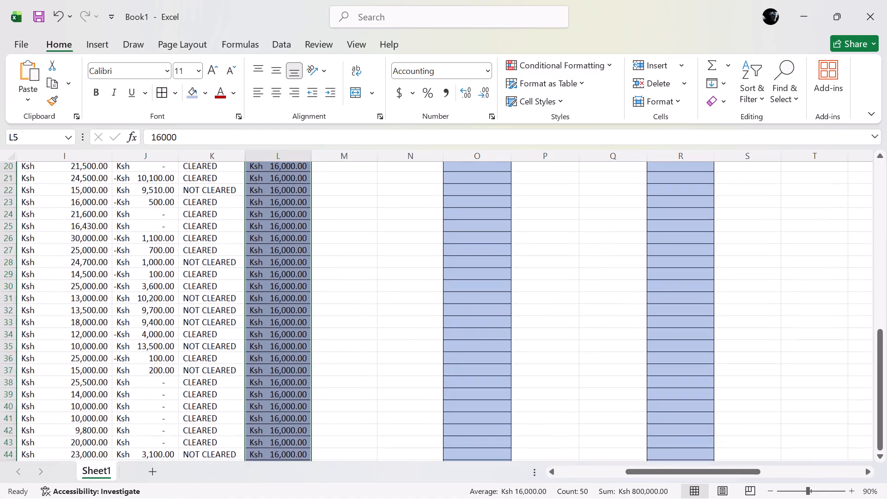
pyautogui.scroll(2, 398, 402)
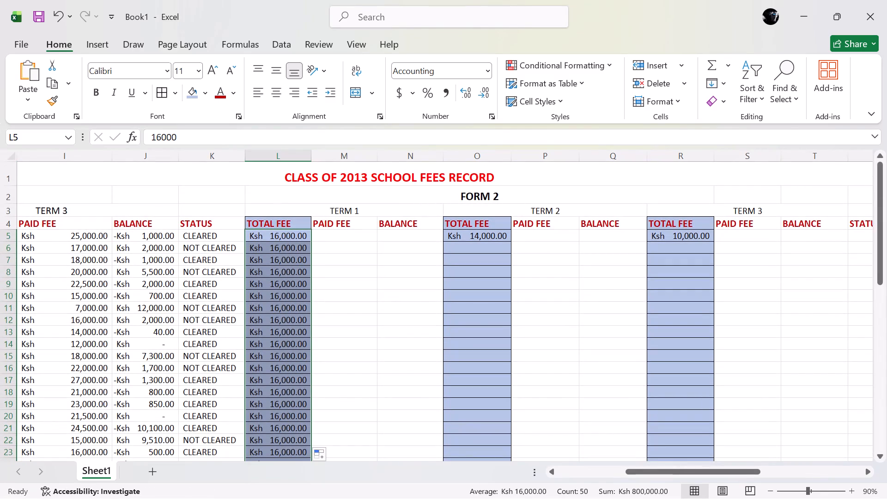
pyautogui.click(497, 236)
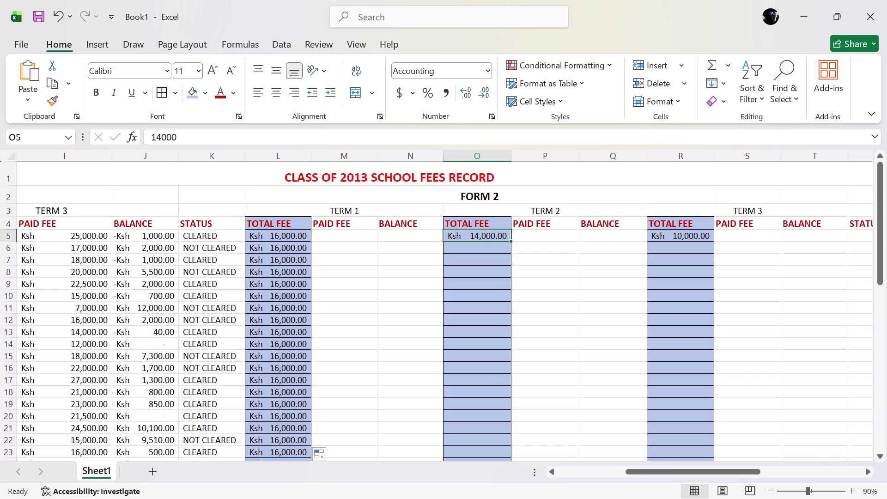
pyautogui.moveTo(510, 240); pyautogui.dragTo(524, 456)
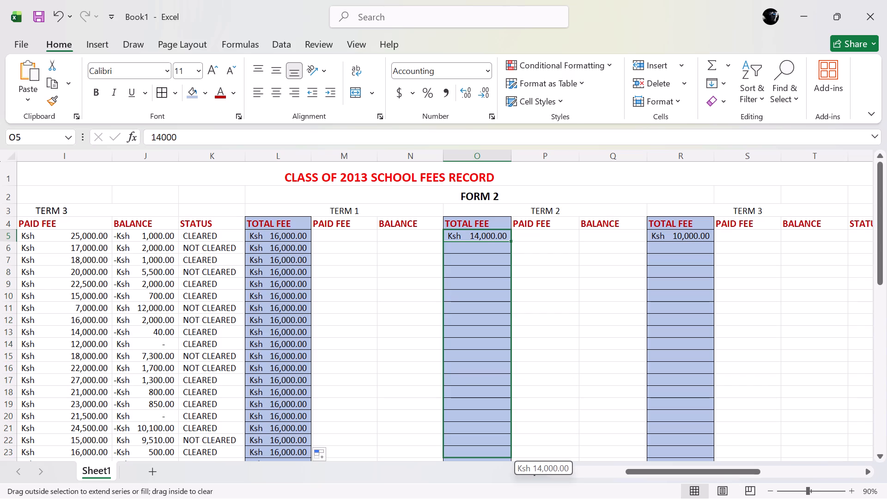
pyautogui.moveTo(524, 456); pyautogui.dragTo(522, 466)
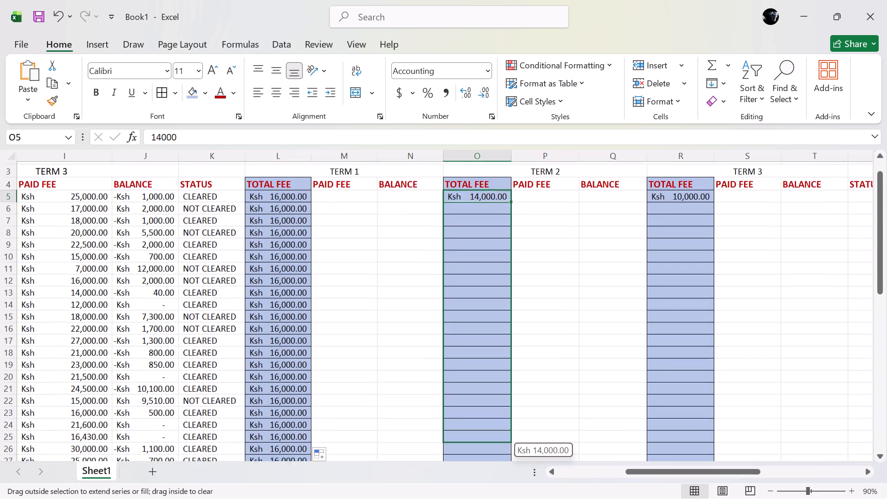
pyautogui.moveTo(522, 466); pyautogui.dragTo(522, 465)
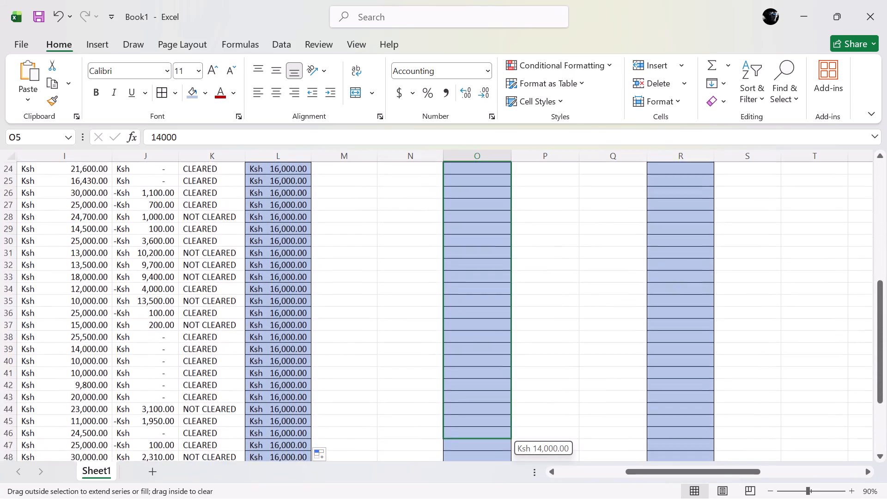
pyautogui.moveTo(522, 465); pyautogui.dragTo(498, 415)
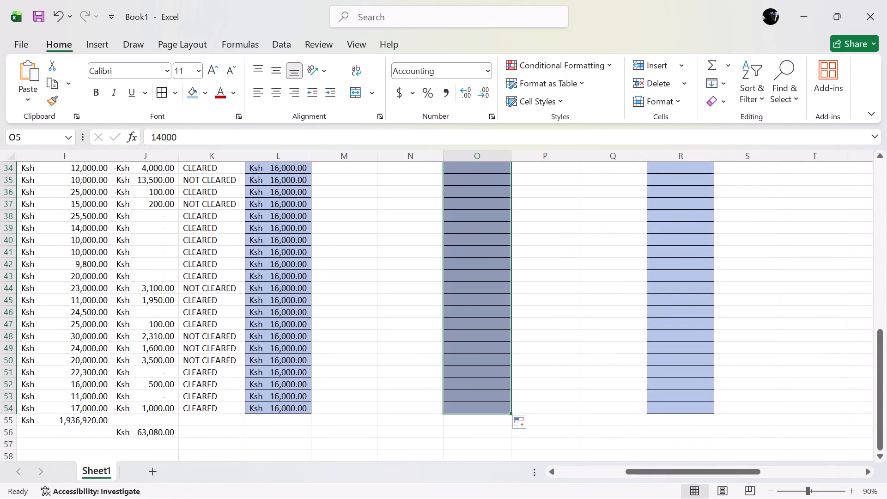
# Fill the Form 2 TERM 3 TOTAL FEE of 10000 from R5 down to R54.
pyautogui.scroll(4, 595, 384)
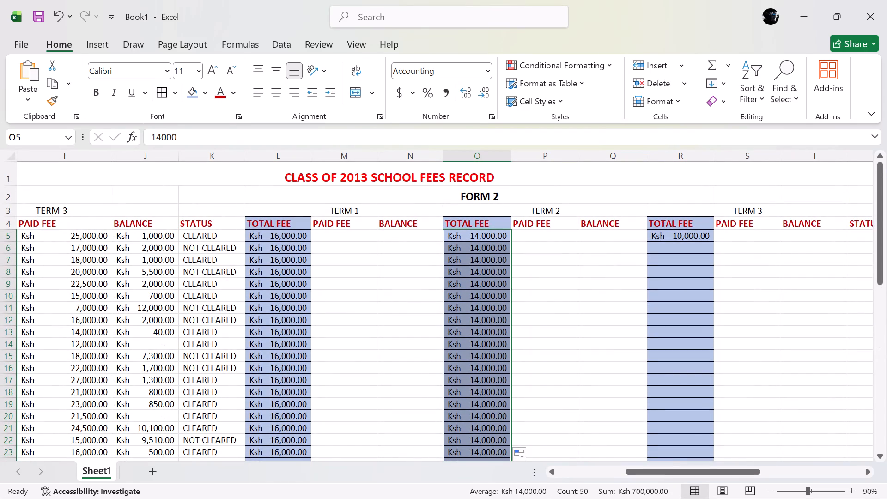
pyautogui.click(696, 236)
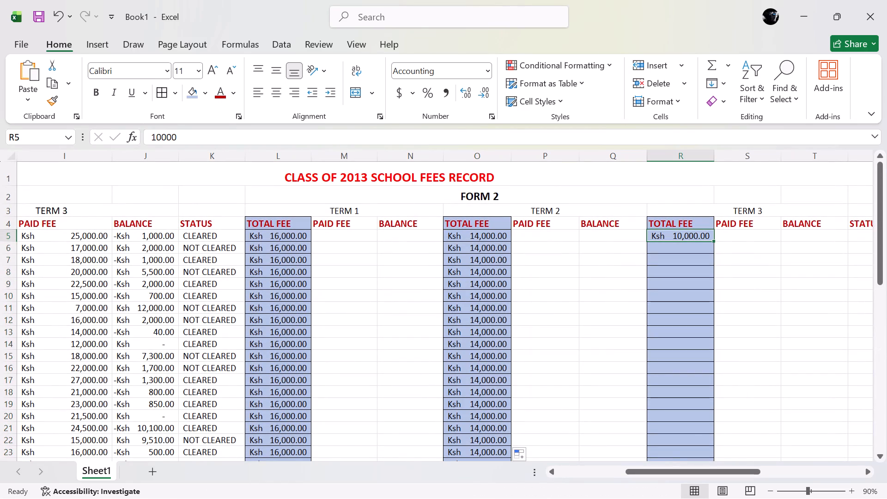
pyautogui.moveTo(713, 241); pyautogui.dragTo(718, 453)
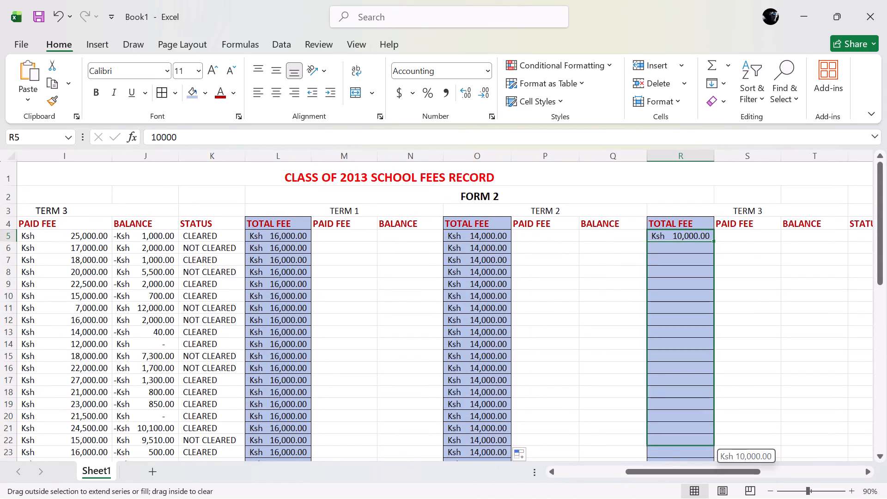
pyautogui.moveTo(718, 453); pyautogui.dragTo(718, 462)
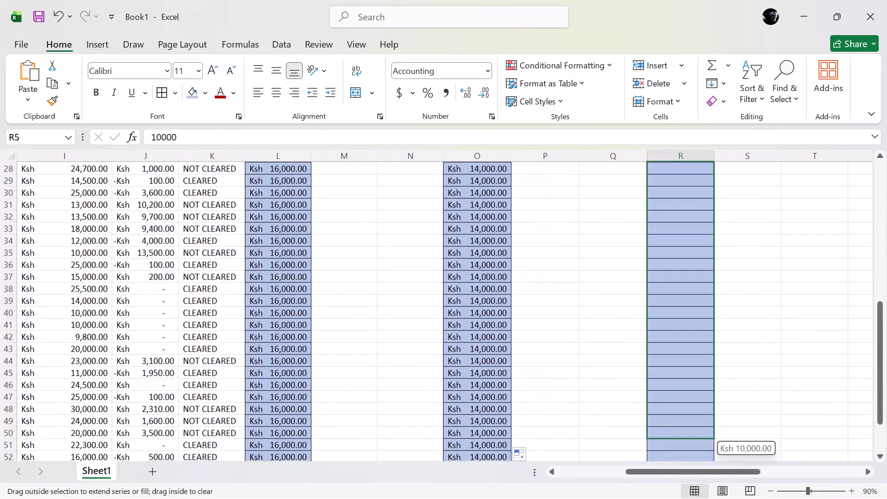
pyautogui.moveTo(718, 462); pyautogui.dragTo(712, 411)
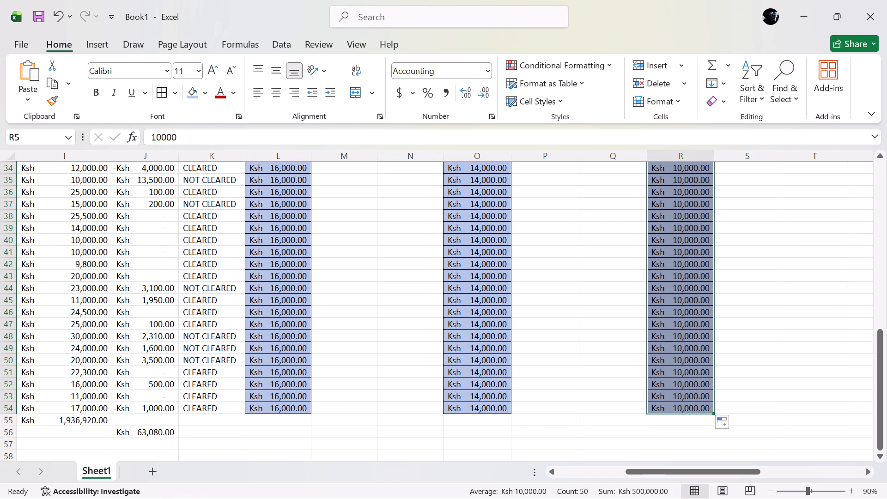
pyautogui.click(608, 348)
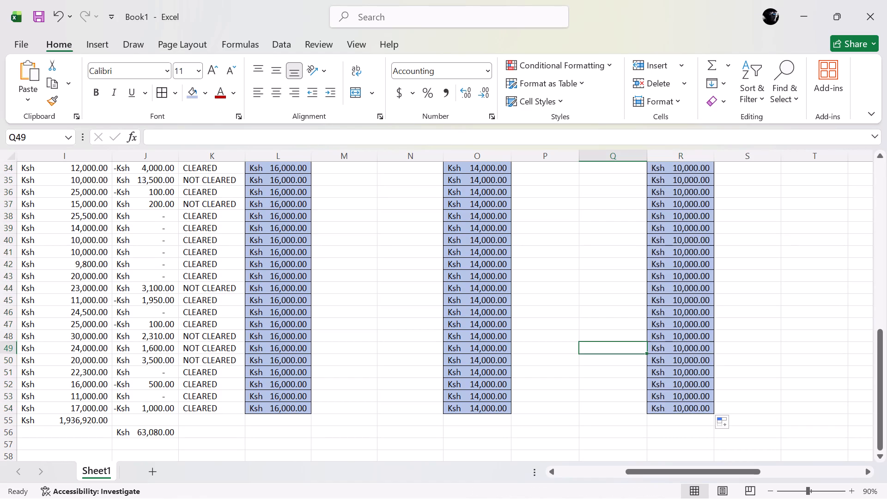
# Enter the first Form 2 TERM 1 PAID FEE amounts in M5 to M7: 15000, 14000 and 13000.
pyautogui.scroll(4, 608, 348)
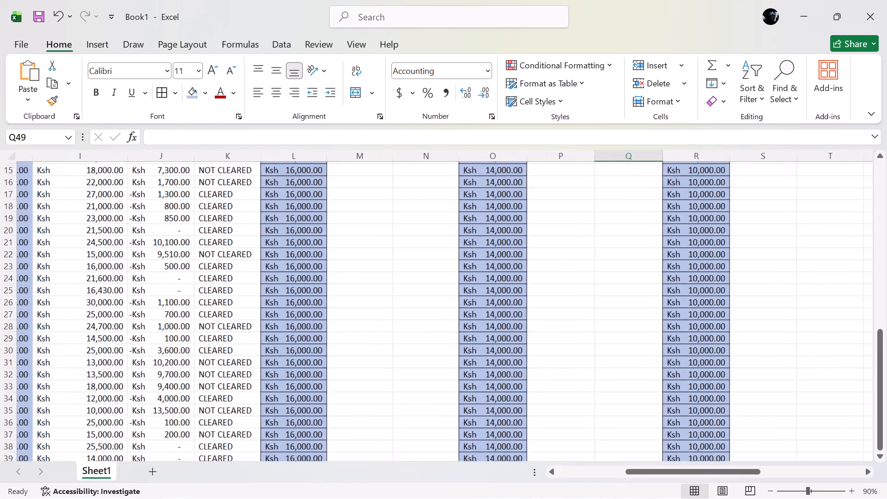
pyautogui.scroll(2, 608, 348)
pyautogui.hscroll(1, 608, 348)
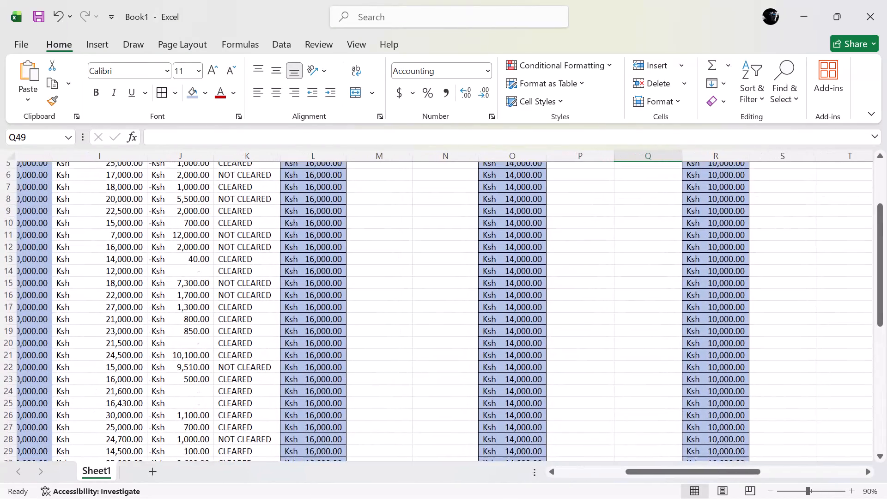
pyautogui.hscroll(1, 608, 348)
pyautogui.scroll(1, 608, 348)
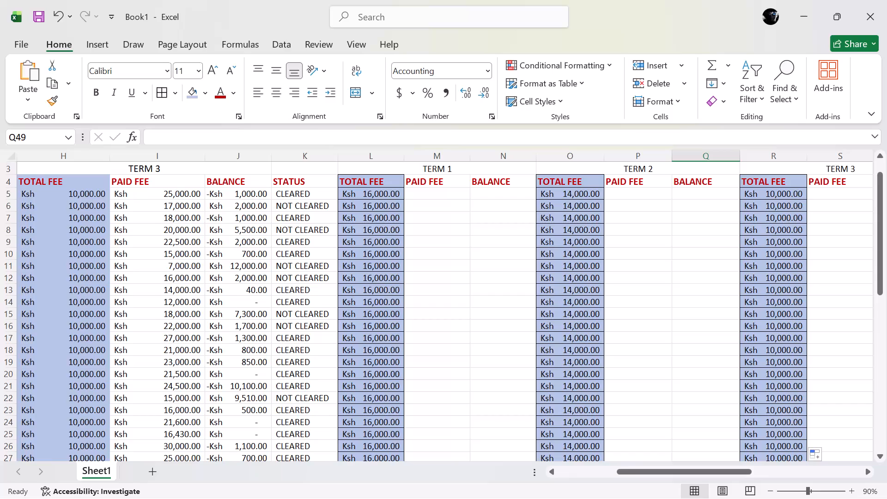
pyautogui.click(461, 196)
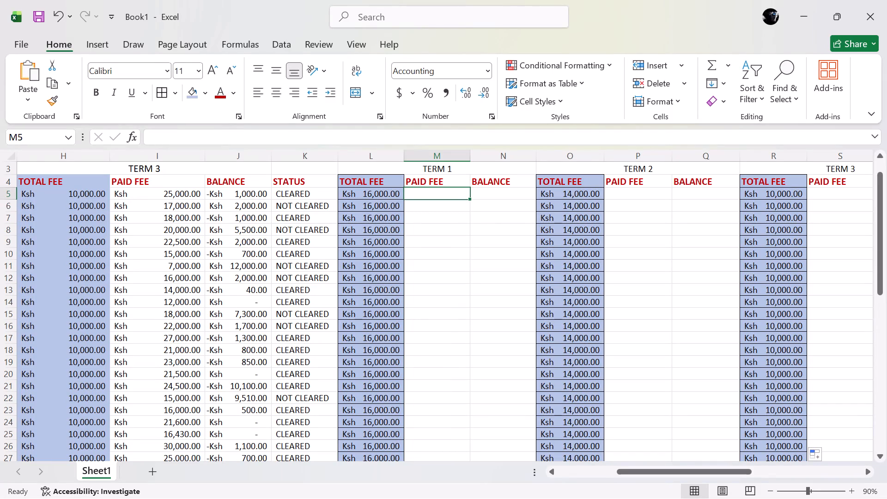
pyautogui.press('1')
pyautogui.press('7')
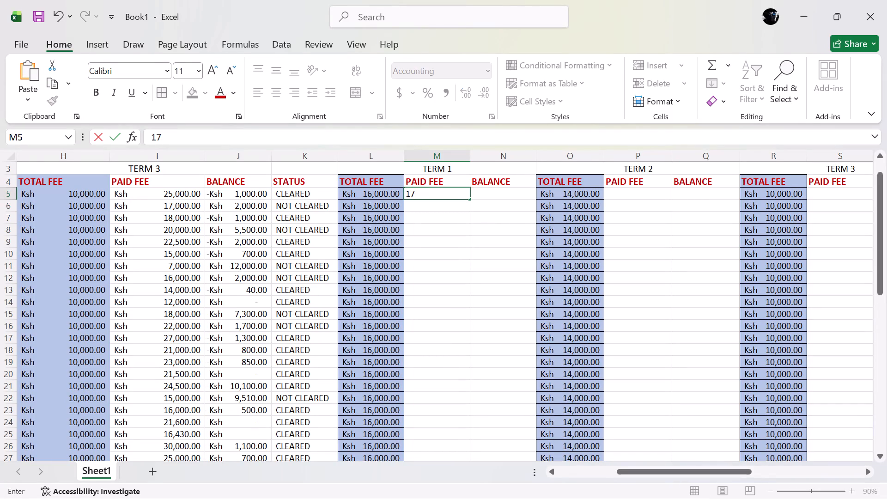
pyautogui.press('BackSpace')
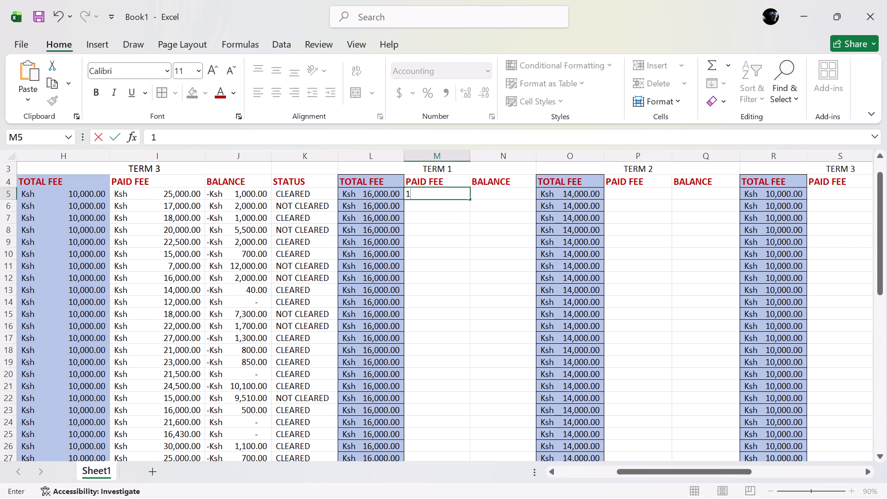
pyautogui.write('5000')
pyautogui.press('Down')
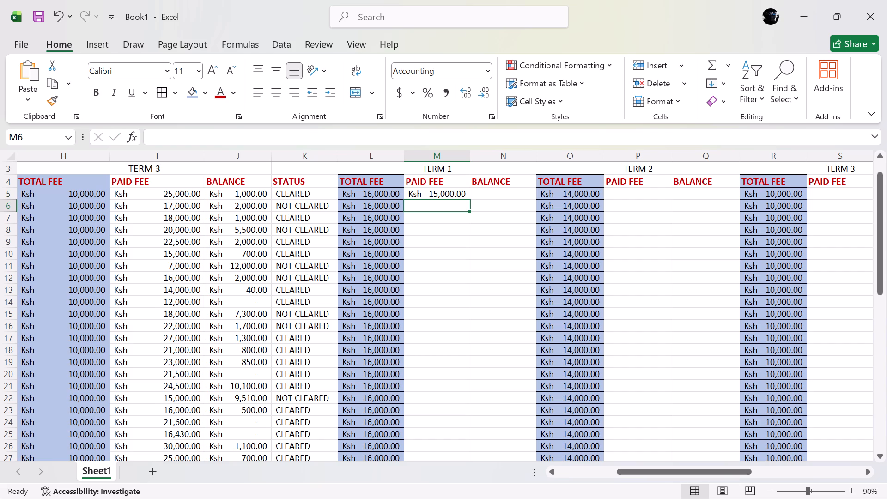
pyautogui.press('1')
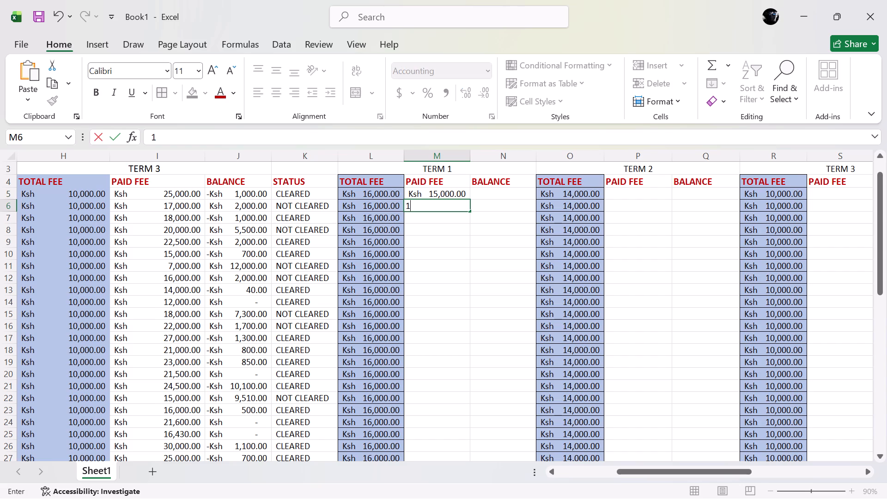
pyautogui.press('4')
pyautogui.write('000')
pyautogui.press('Down')
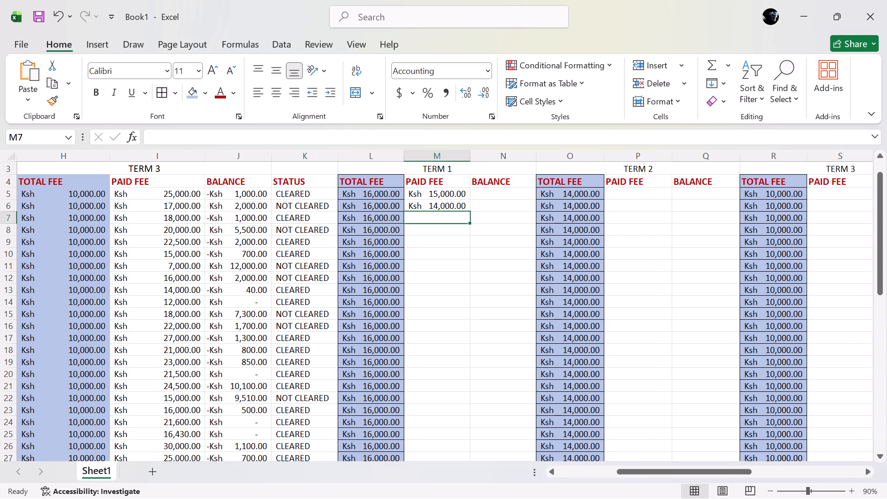
pyautogui.write('13000')
pyautogui.press('Down')
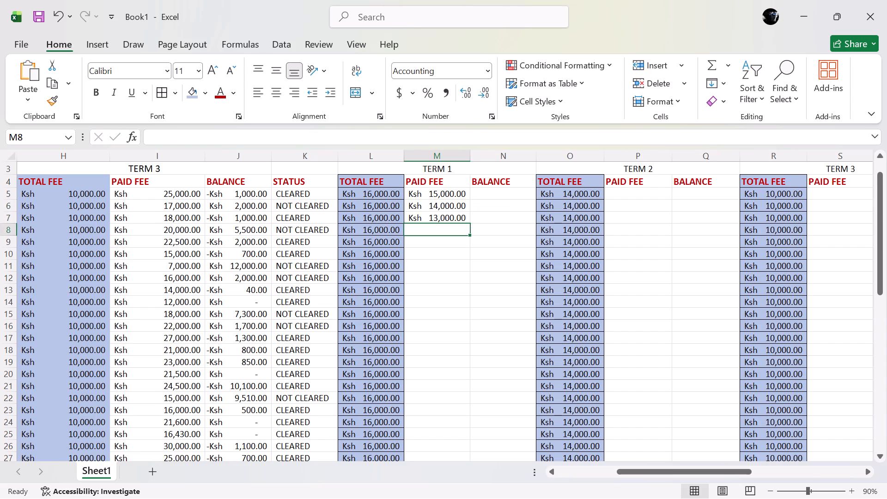
# Continue the Form 2 TERM 1 PAID FEE amounts in M8 to M11: 12000, 14000, 15000 and 21000.
pyautogui.write('12')
pyautogui.write('000')
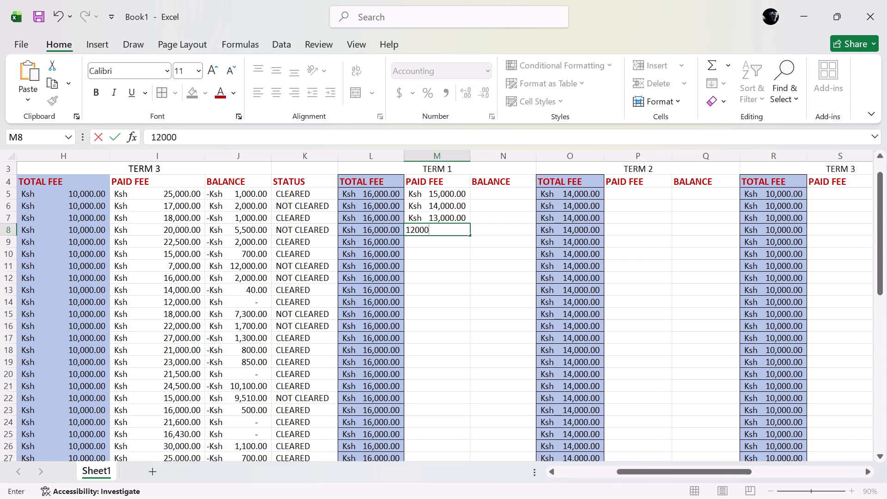
pyautogui.press('Down')
pyautogui.press('1')
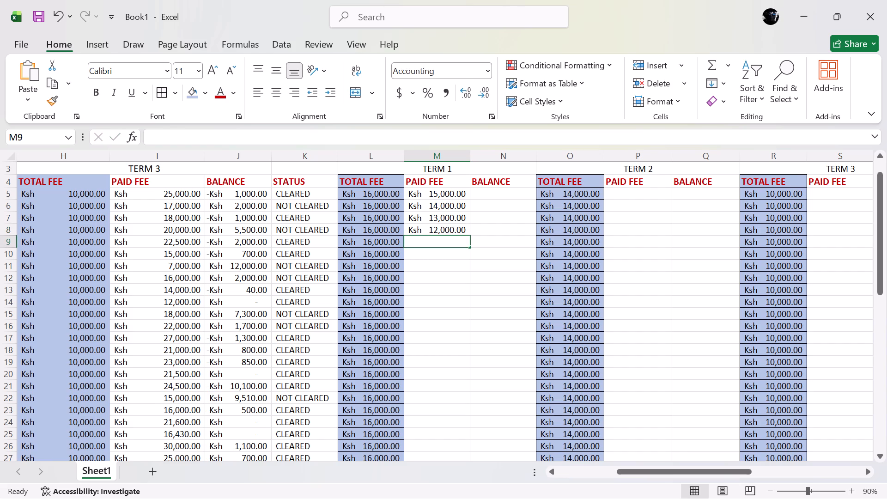
pyautogui.press('4')
pyautogui.write('000')
pyautogui.press('Down')
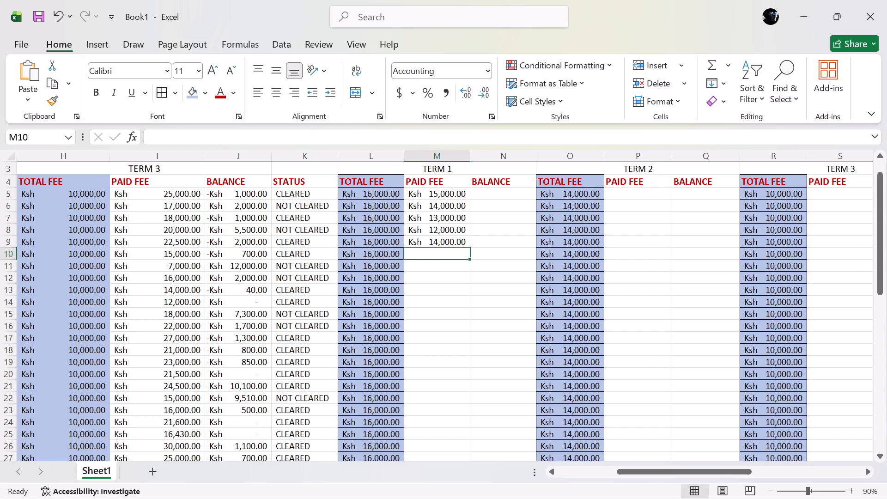
pyautogui.write('15')
pyautogui.write('000')
pyautogui.press('Down')
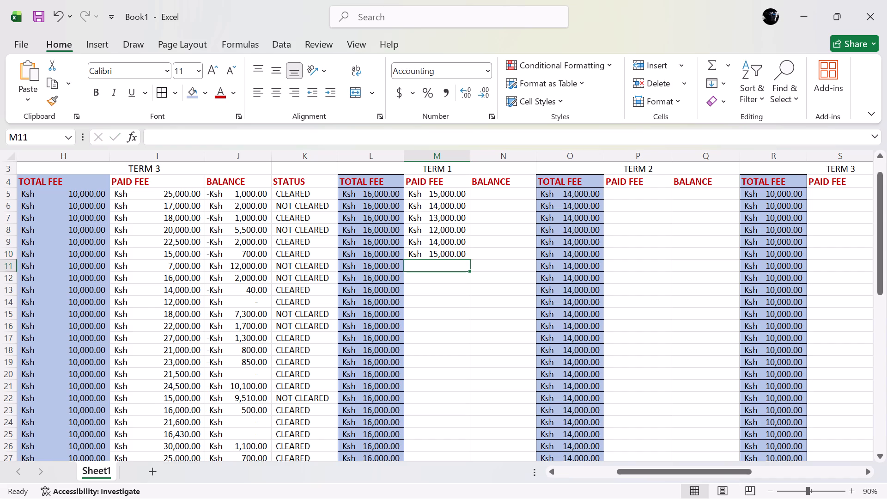
pyautogui.press('2')
pyautogui.press('1')
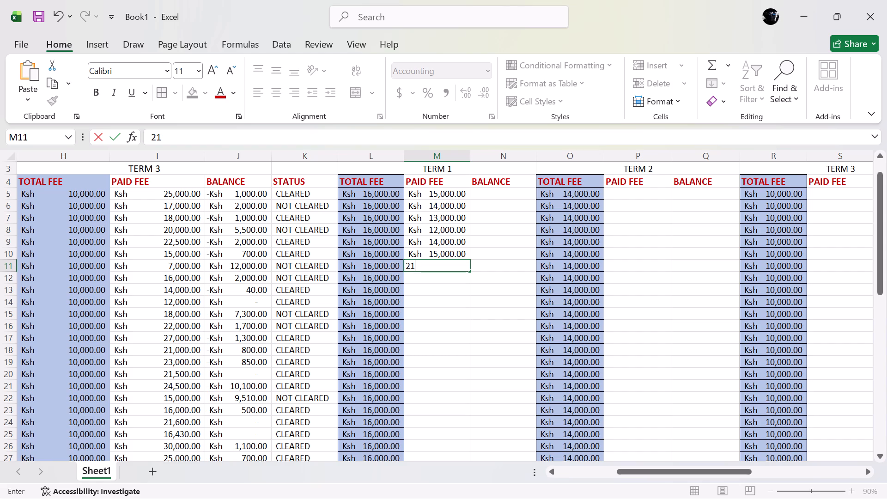
pyautogui.write('000')
pyautogui.press('Down')
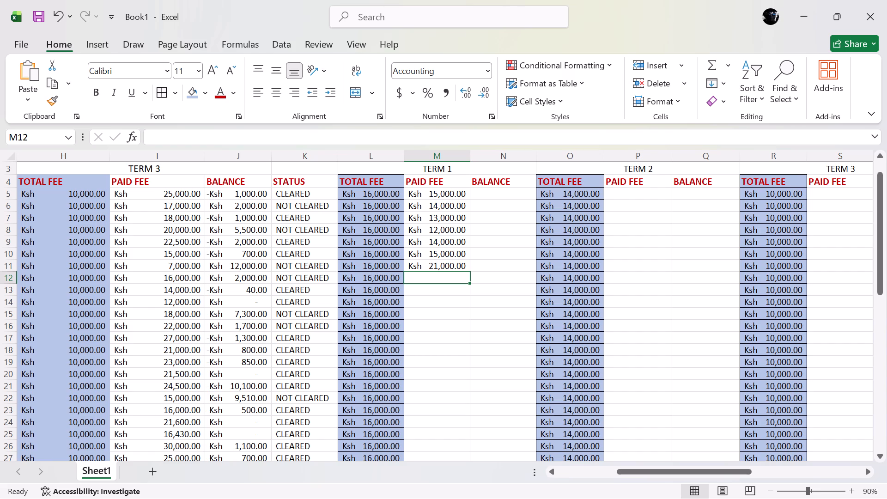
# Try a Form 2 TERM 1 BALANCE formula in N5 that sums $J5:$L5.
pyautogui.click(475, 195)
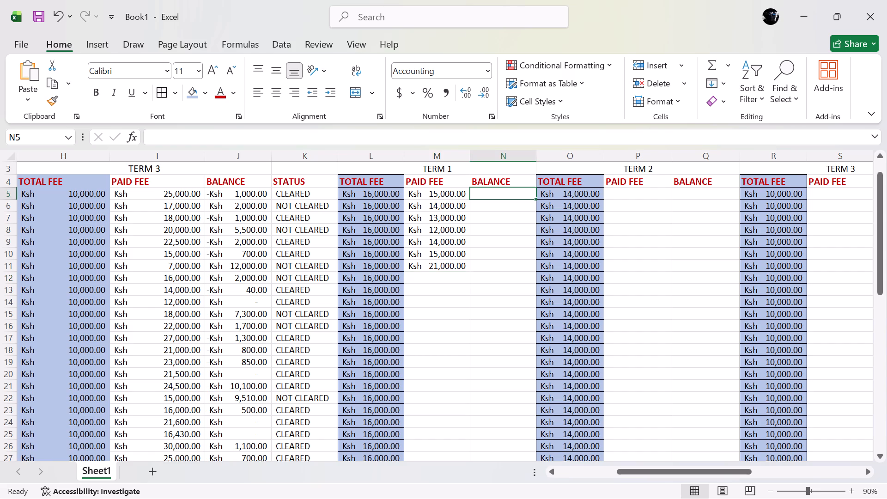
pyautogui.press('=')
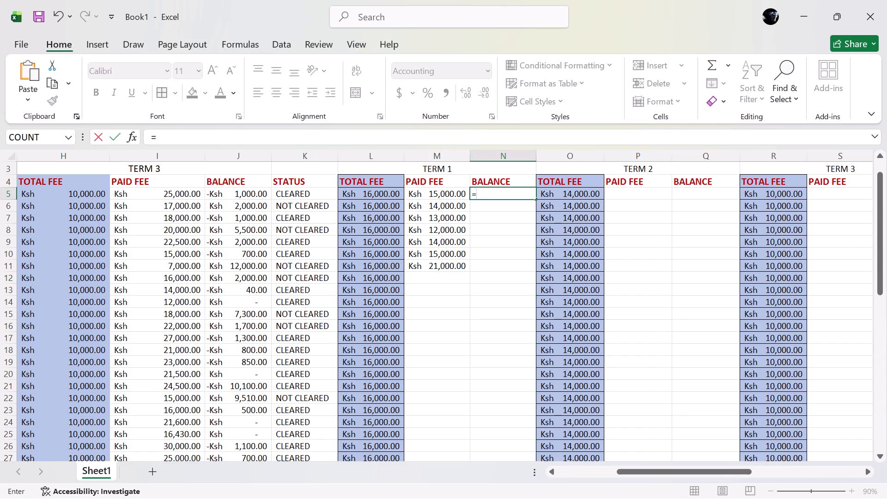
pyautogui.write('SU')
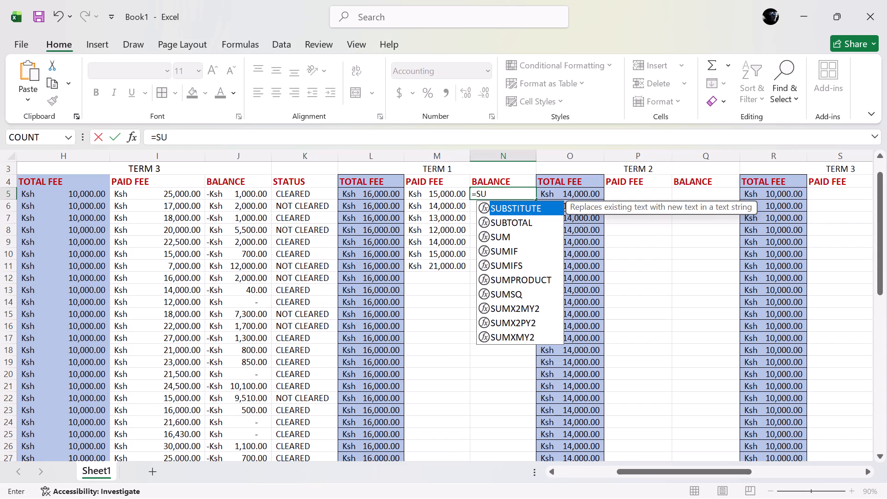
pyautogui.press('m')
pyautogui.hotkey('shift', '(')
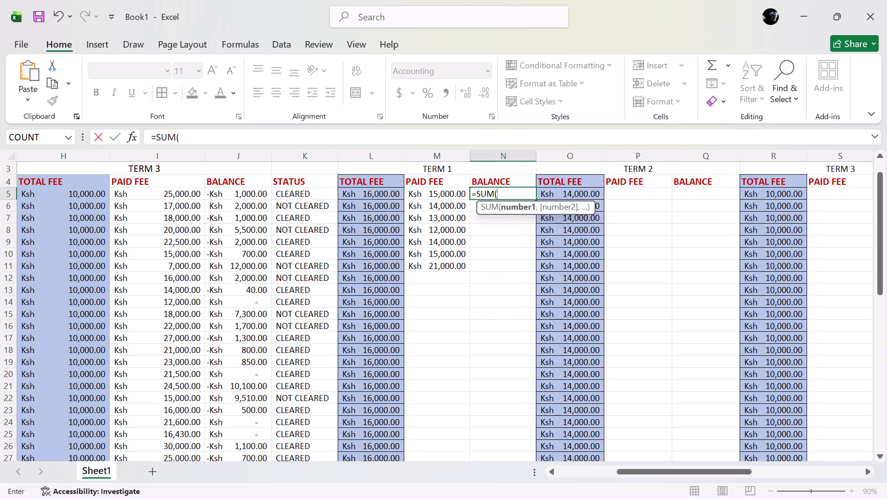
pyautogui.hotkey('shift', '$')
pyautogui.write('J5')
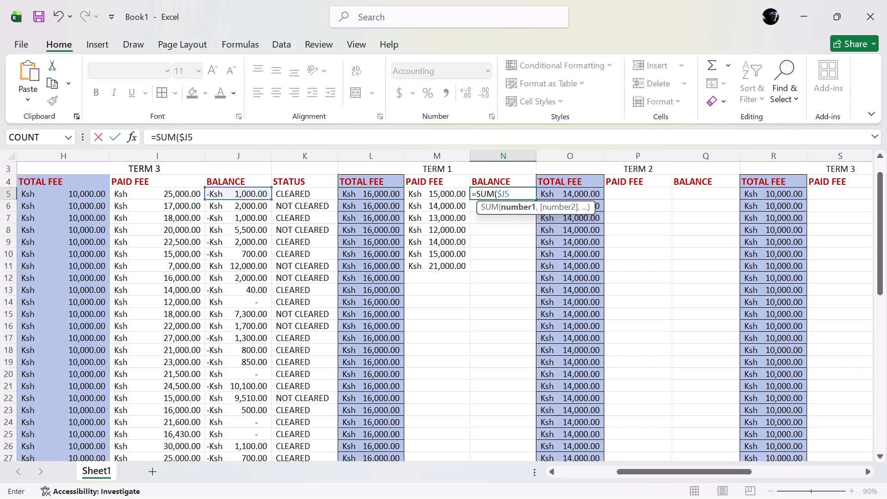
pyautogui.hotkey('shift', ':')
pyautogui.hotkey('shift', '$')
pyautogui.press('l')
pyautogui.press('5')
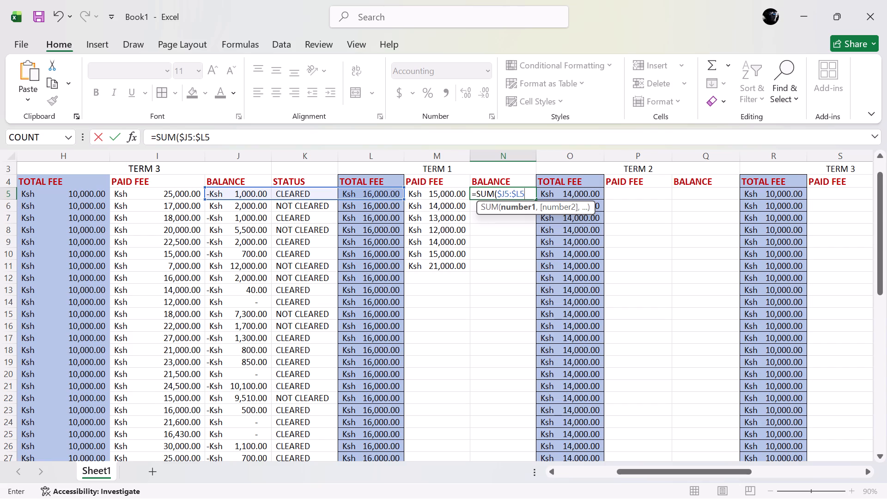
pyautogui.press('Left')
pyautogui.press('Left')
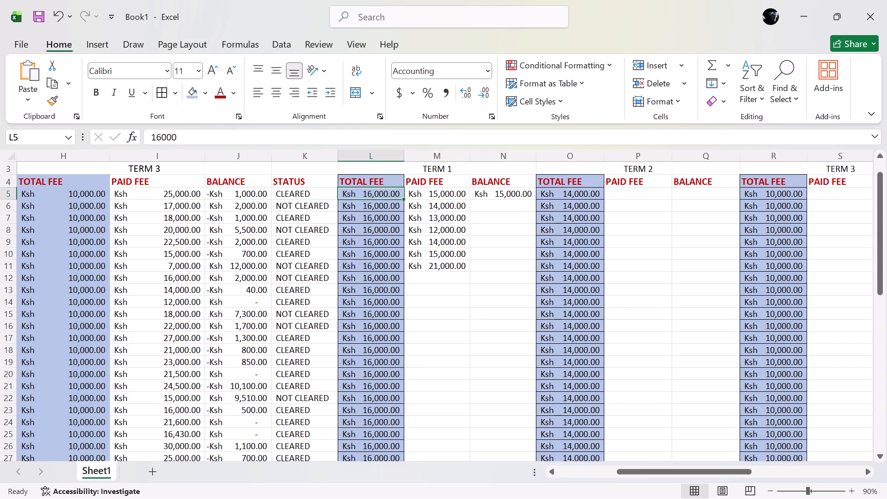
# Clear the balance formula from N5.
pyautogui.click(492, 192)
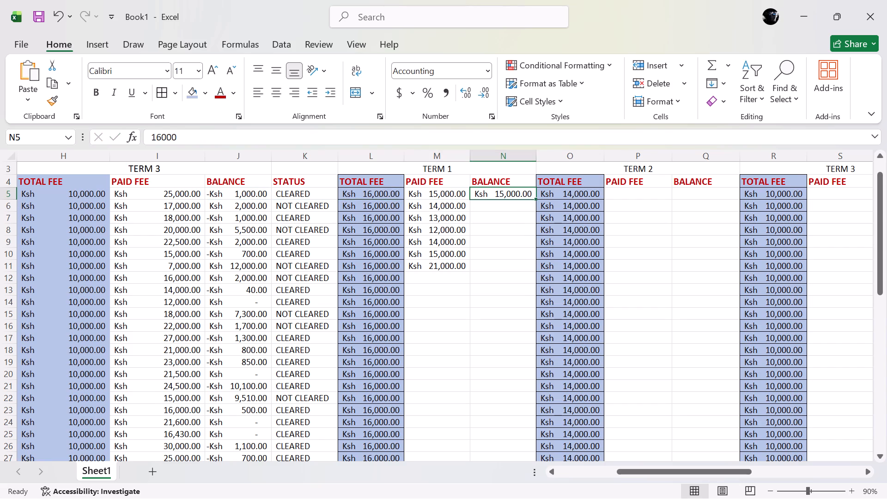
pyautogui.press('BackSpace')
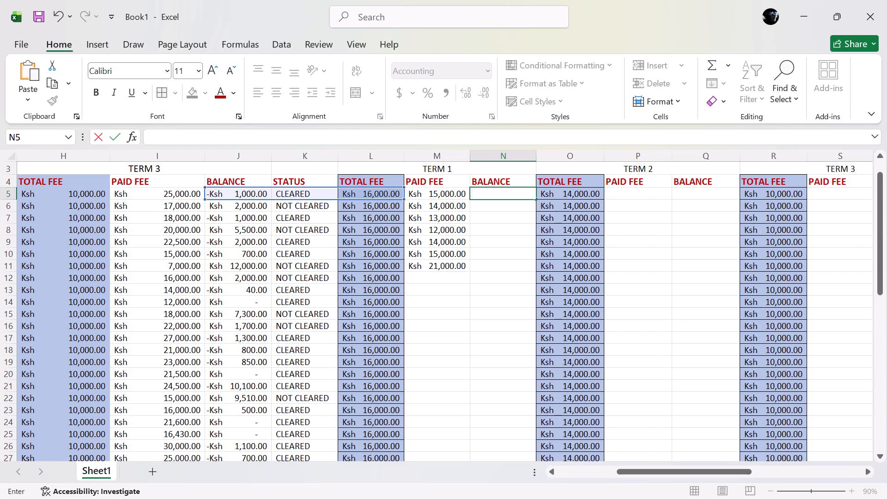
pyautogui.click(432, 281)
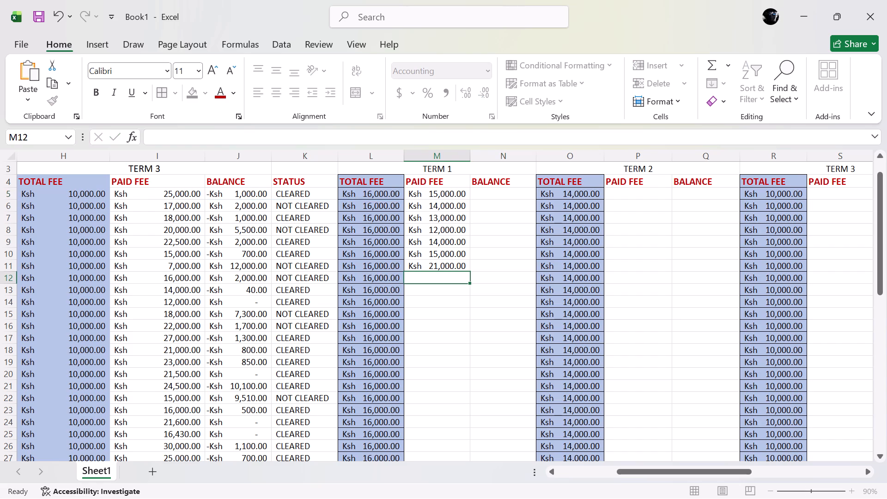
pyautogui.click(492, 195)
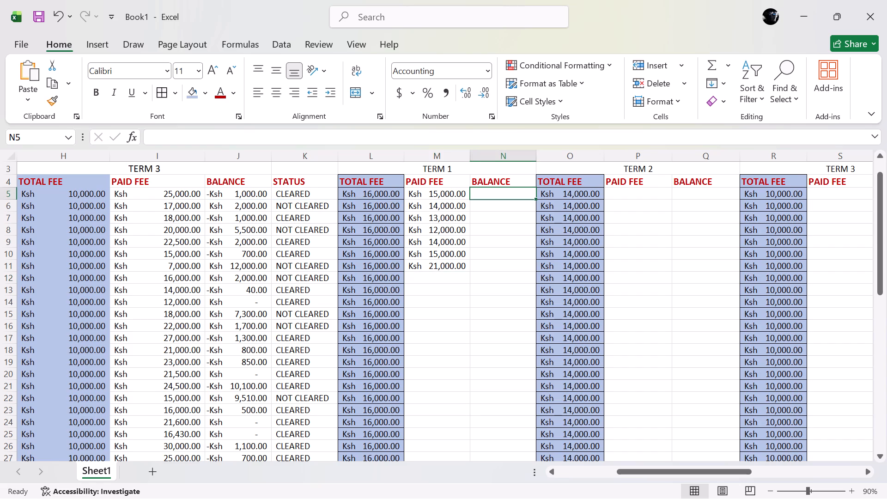
# Continue the Form 2 TERM 1 PAID FEE amounts in M12 to M14: 15000, 13000 and 17000.
pyautogui.click(446, 284)
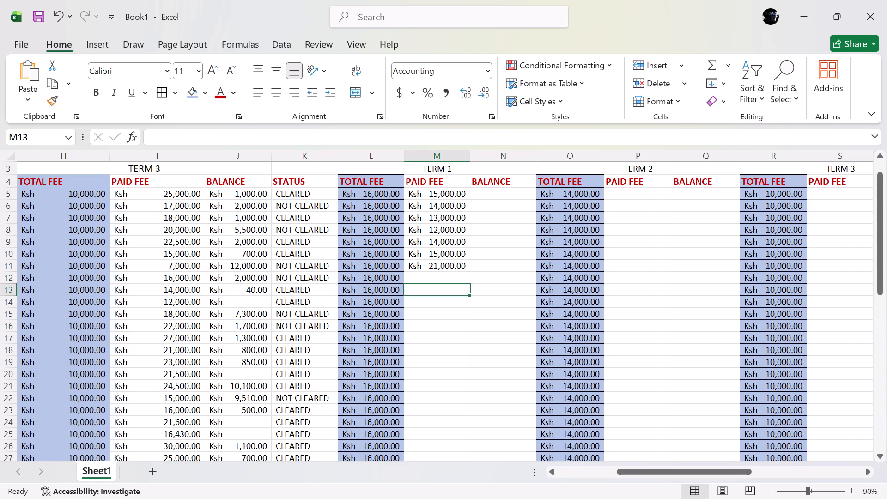
pyautogui.click(447, 276)
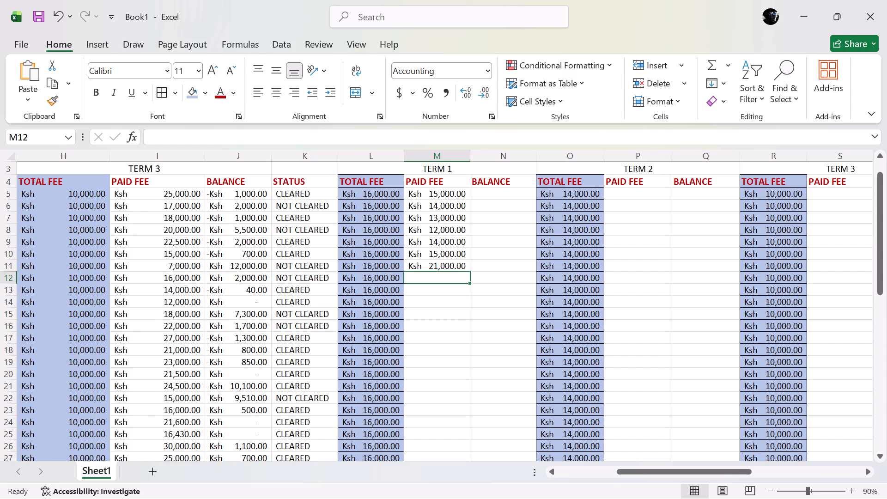
pyautogui.write('15')
pyautogui.write('000')
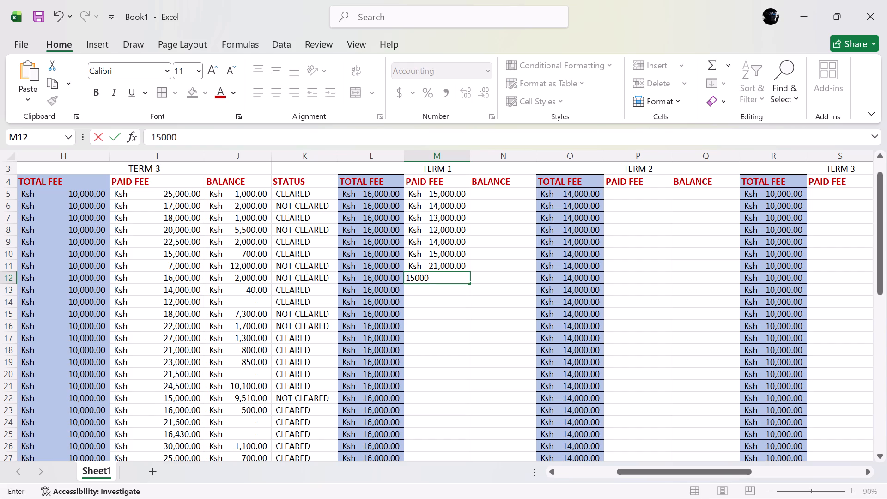
pyautogui.press('Down')
pyautogui.write('13')
pyautogui.write('000')
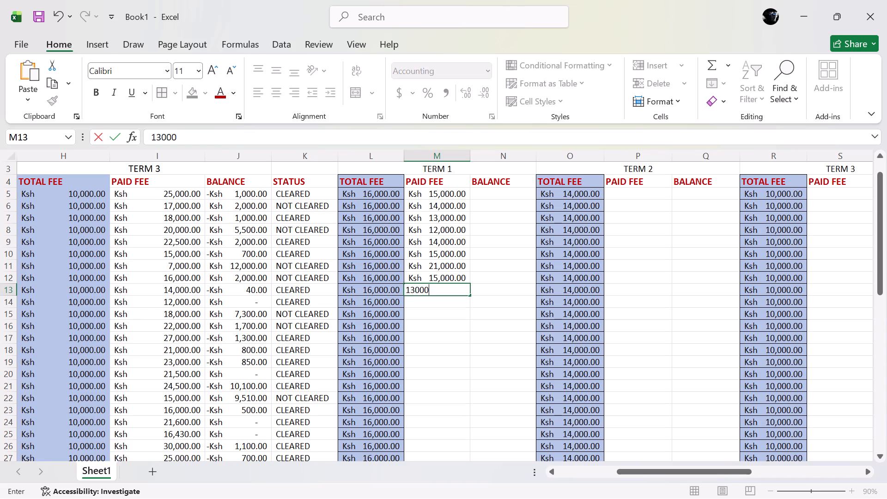
pyautogui.press('Down')
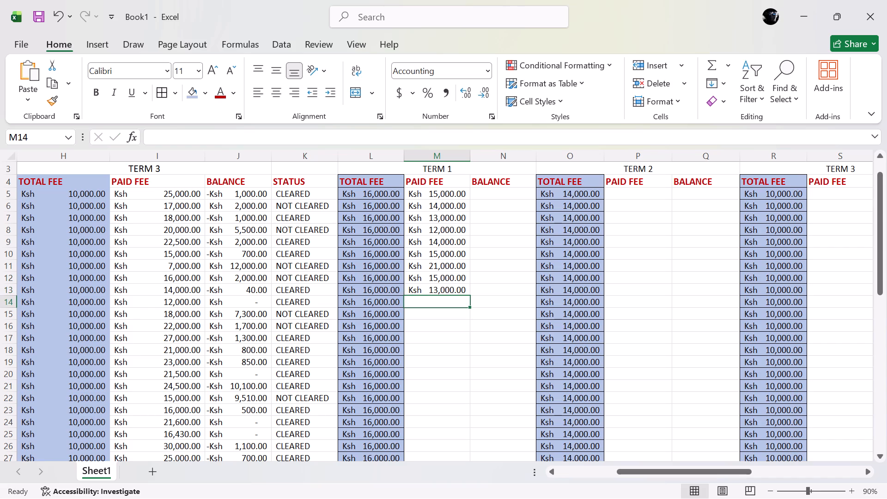
pyautogui.press('4')
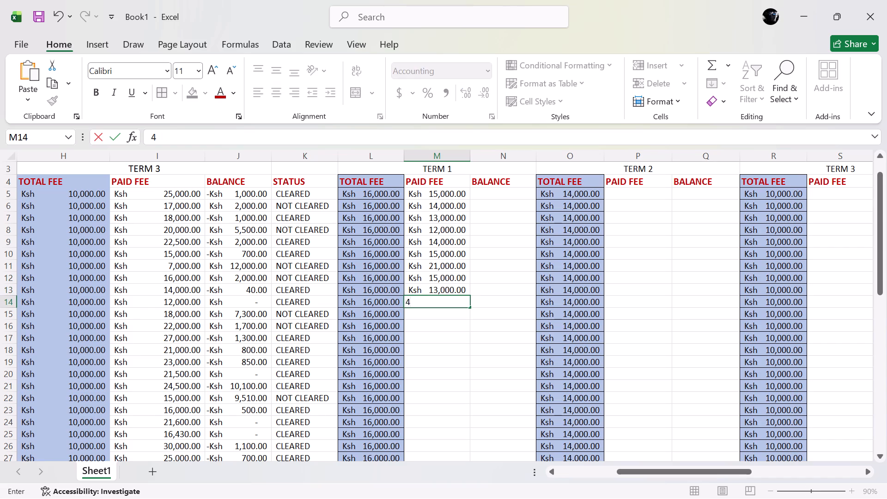
pyautogui.press('BackSpace')
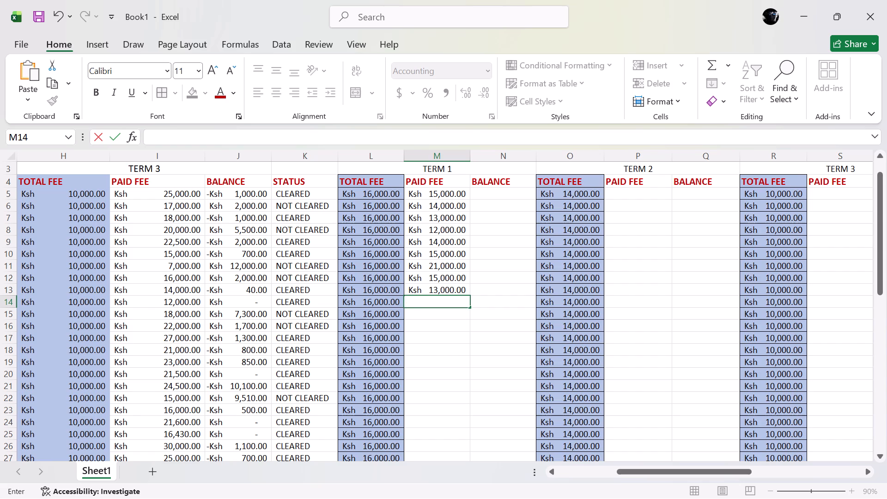
pyautogui.press('1')
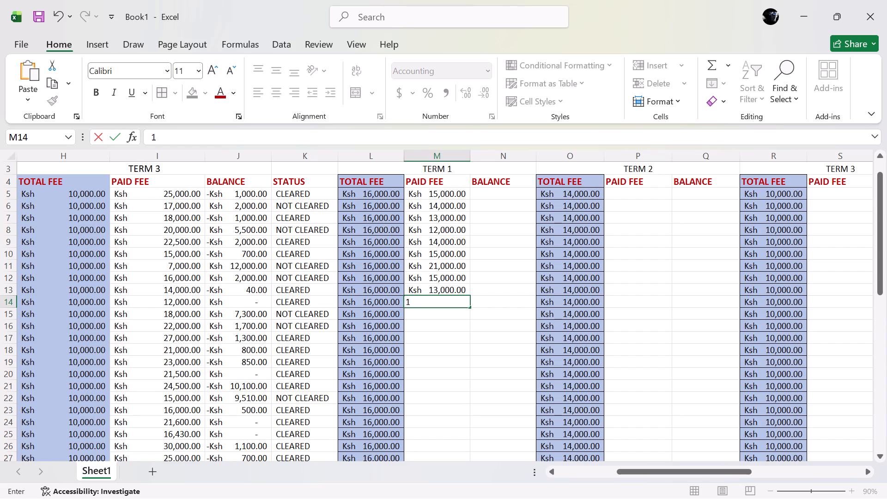
pyautogui.press('7')
pyautogui.write('000')
pyautogui.press('Down')
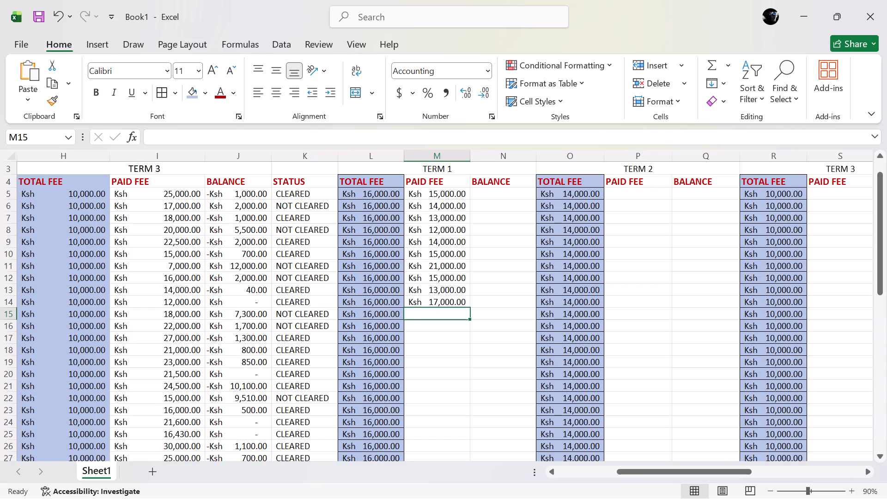
# Continue the Form 2 TERM 1 PAID FEE amounts in M15 to M18: 18000, 15000, 14700 and 16000.
pyautogui.press('1')
pyautogui.press('8')
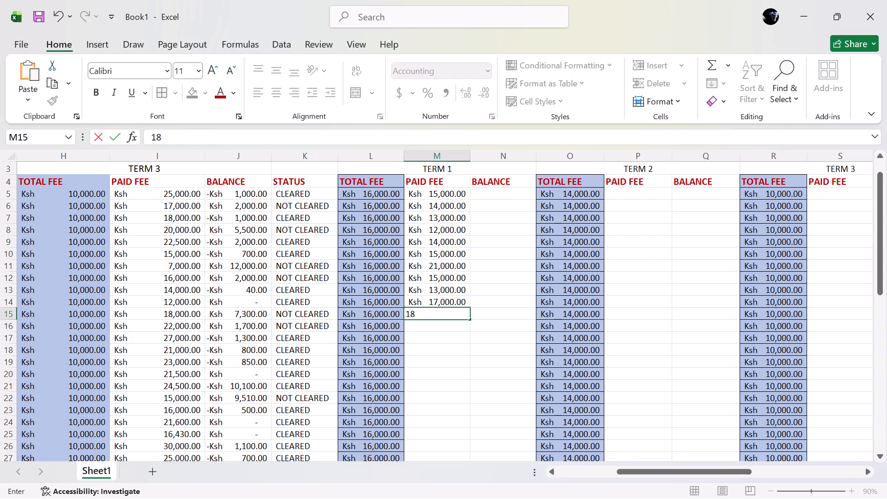
pyautogui.write('000')
pyautogui.press('Down')
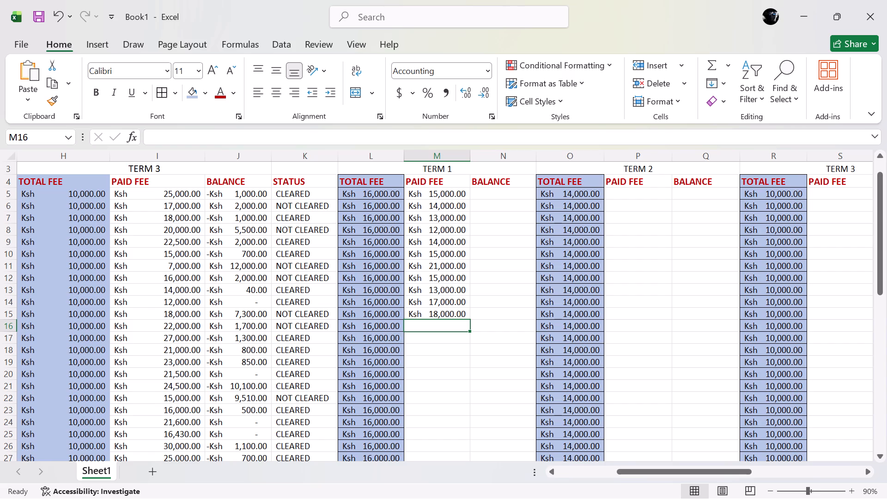
pyautogui.press('1')
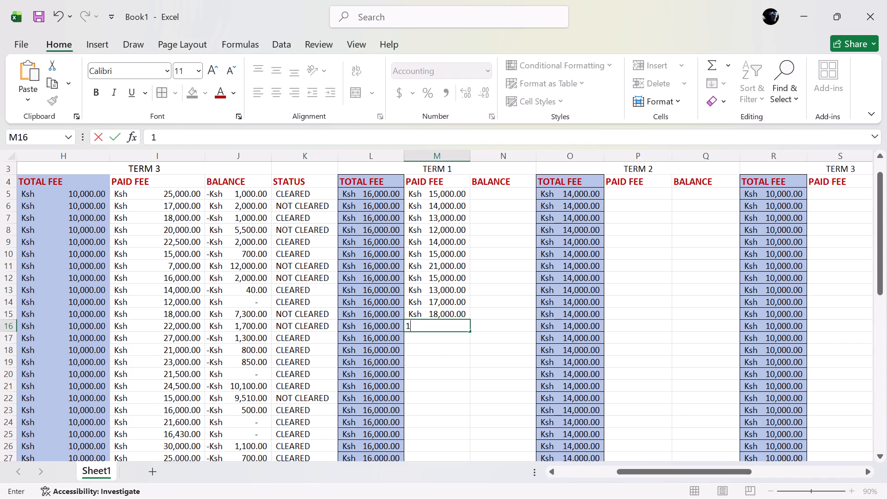
pyautogui.write('5000')
pyautogui.press('Down')
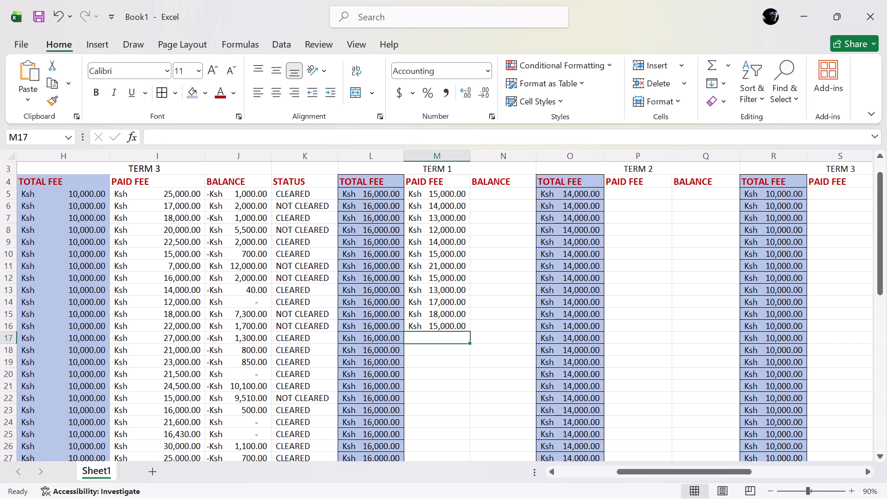
pyautogui.press('1')
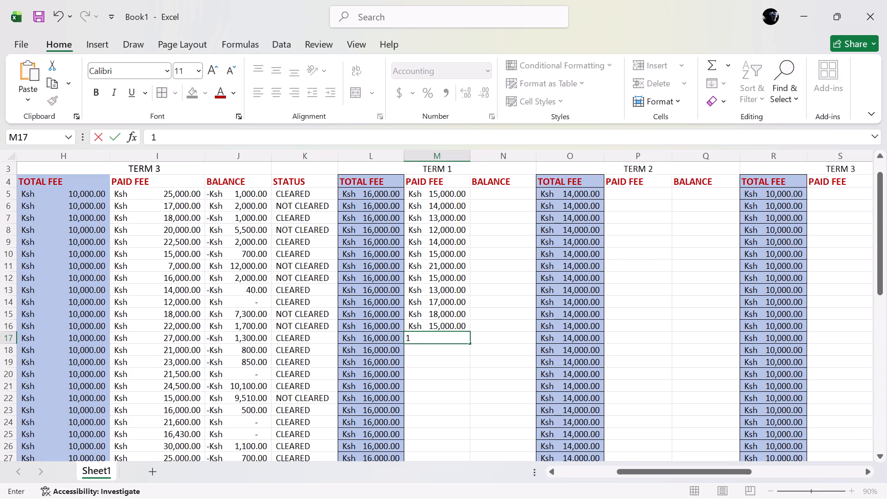
pyautogui.press('4')
pyautogui.write('700')
pyautogui.press('Down')
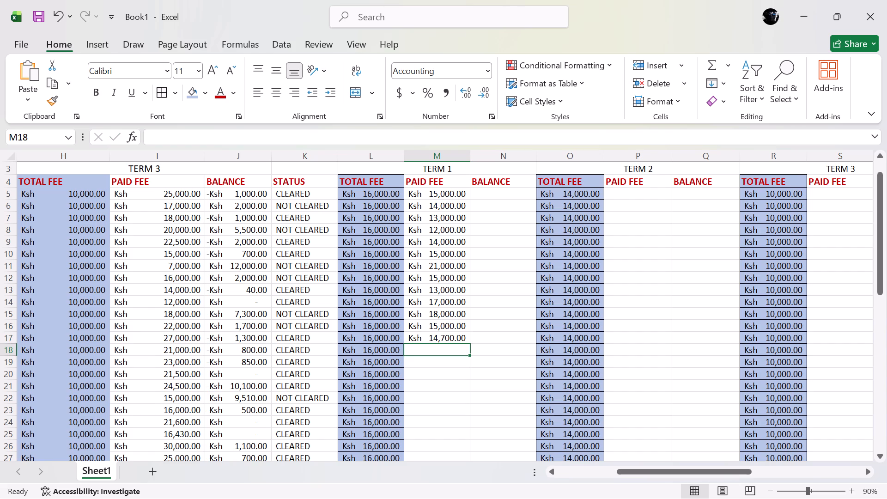
pyautogui.press('1')
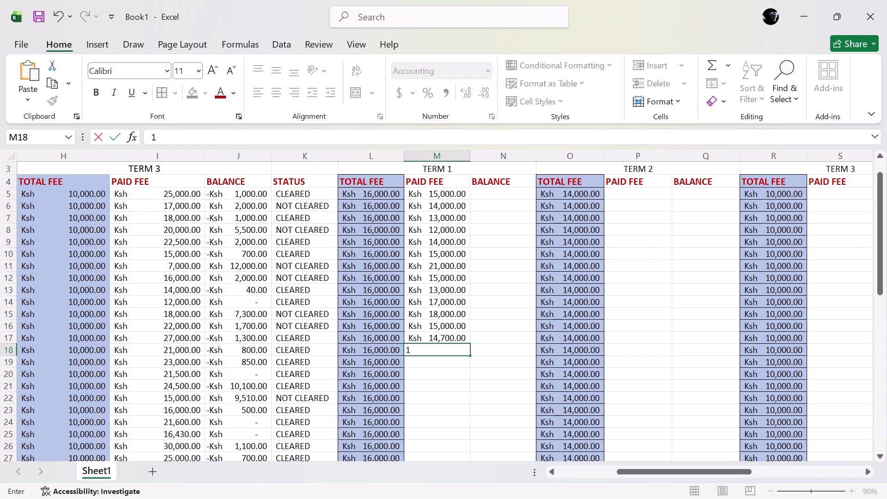
pyautogui.write('6000')
pyautogui.press('Down')
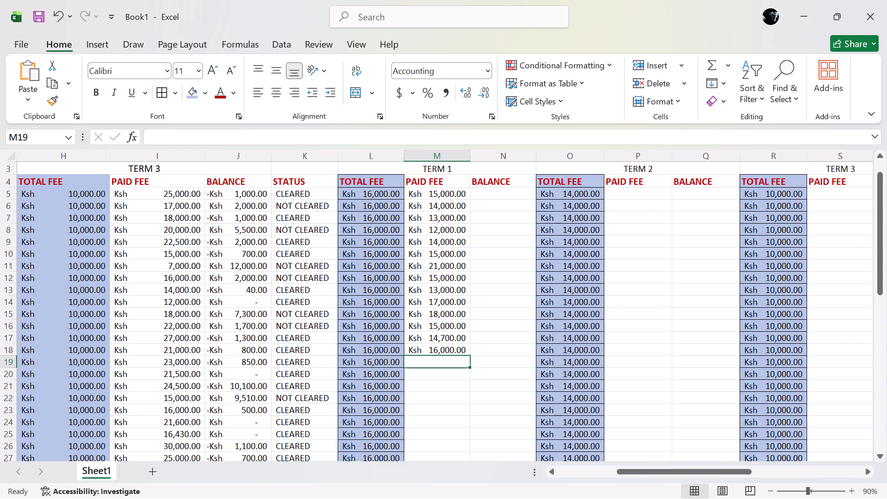
# Continue the Form 2 TERM 1 PAID FEE amounts in M19 and M20: 15500 and 16000.
pyautogui.press('1')
pyautogui.press('5')
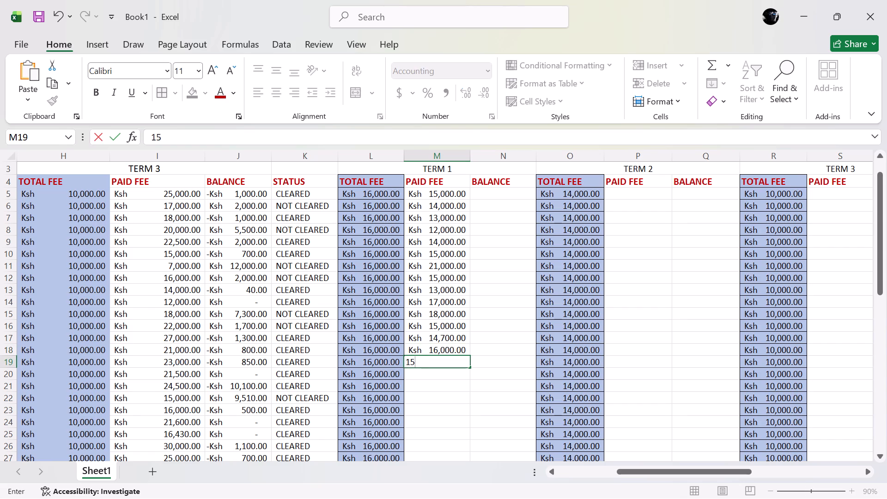
pyautogui.write('500')
pyautogui.press('Down')
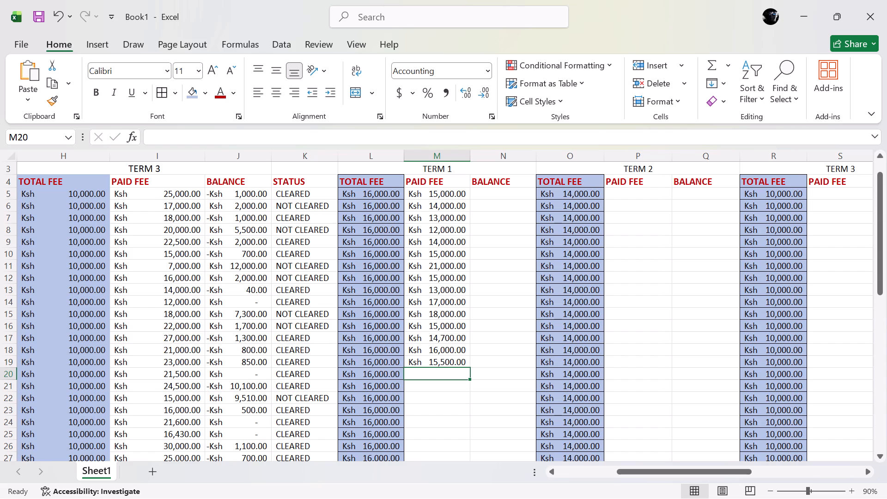
pyautogui.press('6')
pyautogui.write('000')
pyautogui.press('Down')
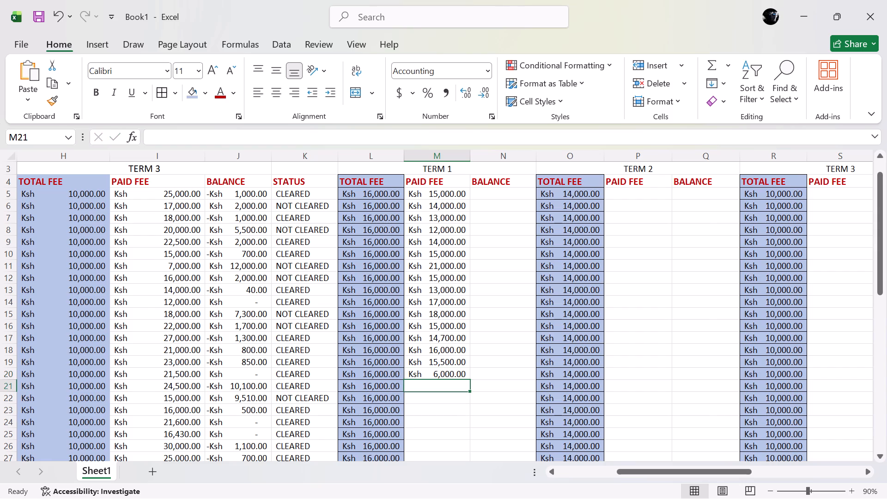
pyautogui.press('Up')
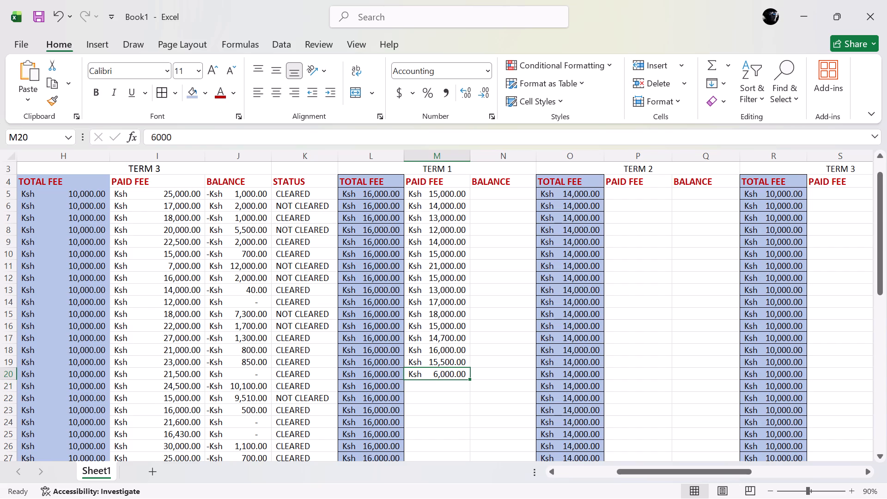
pyautogui.press('1')
pyautogui.press('6')
pyautogui.write('000')
pyautogui.press('Down')
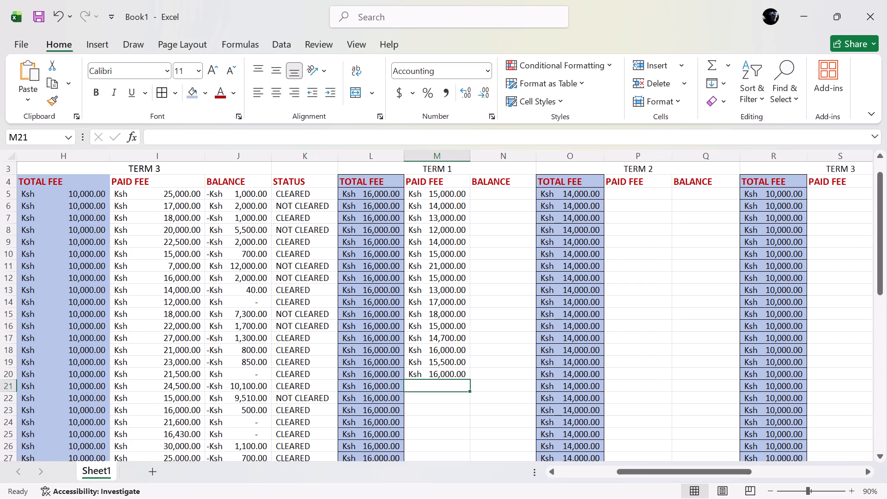
# Continue the Form 2 TERM 1 PAID FEE amounts in M21 to M23: 6000, 17500 and 15500.
pyautogui.write('6000')
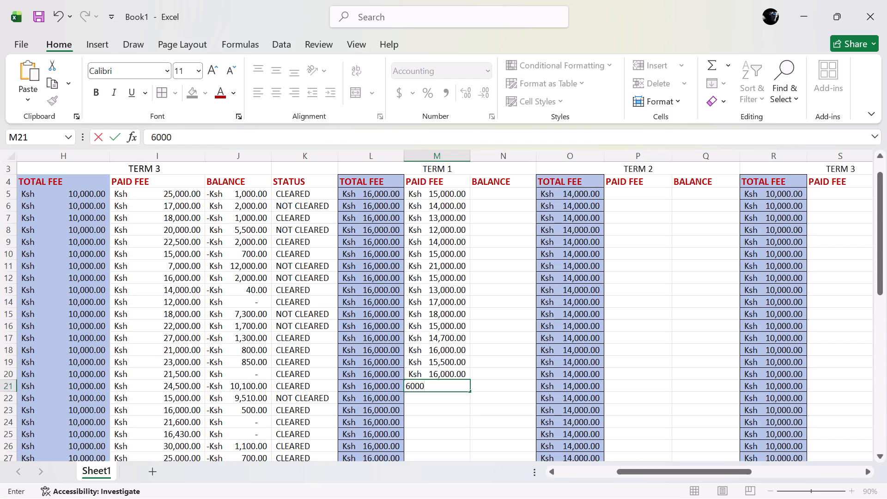
pyautogui.press('Down')
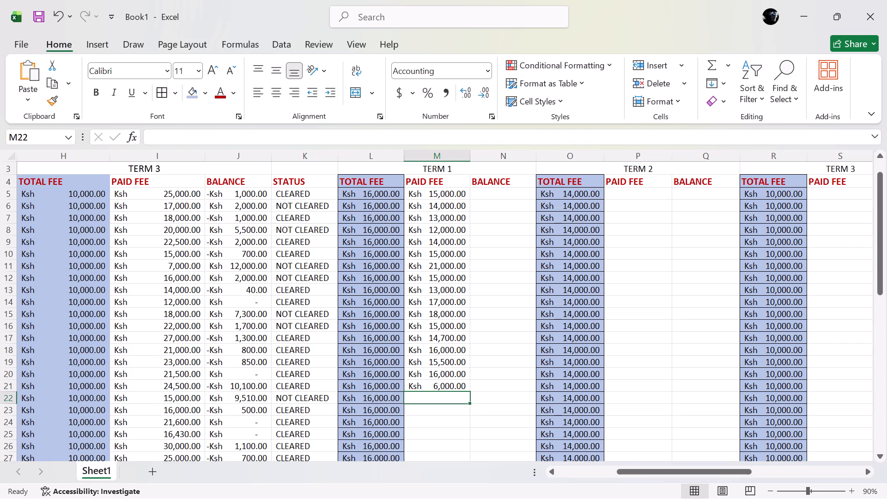
pyautogui.press('1')
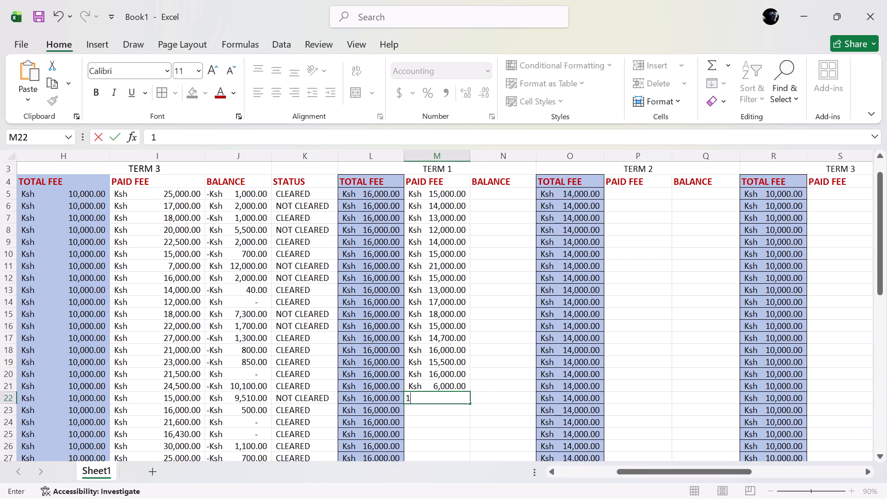
pyautogui.write('7500')
pyautogui.press('Down')
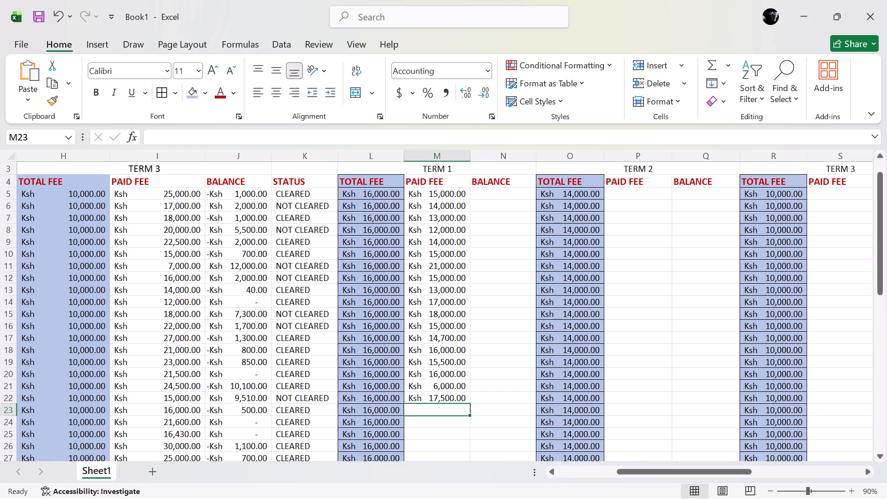
pyautogui.scroll(-3, 417, 266)
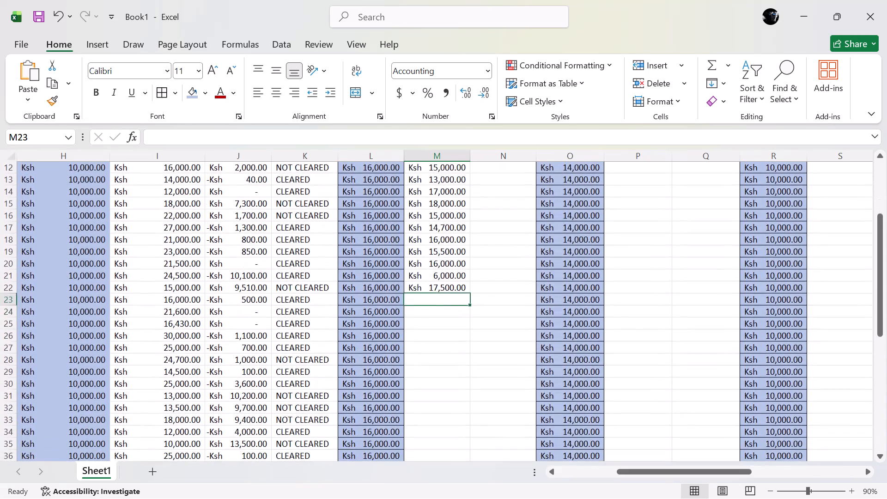
pyautogui.scroll(-1, 417, 266)
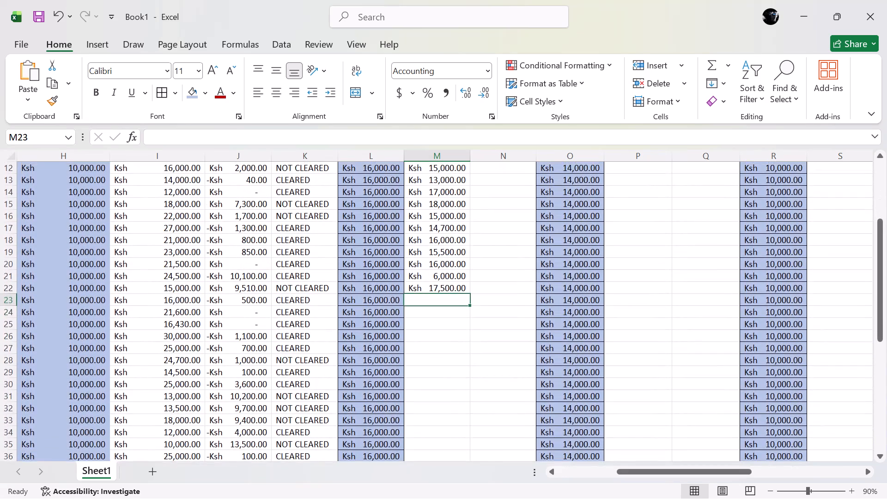
pyautogui.press('1')
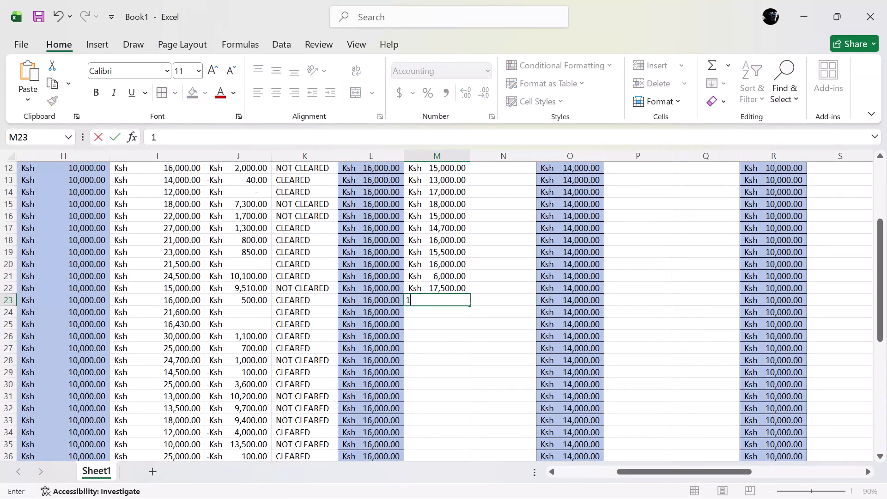
pyautogui.press('5')
pyautogui.write('500')
pyautogui.press('Down')
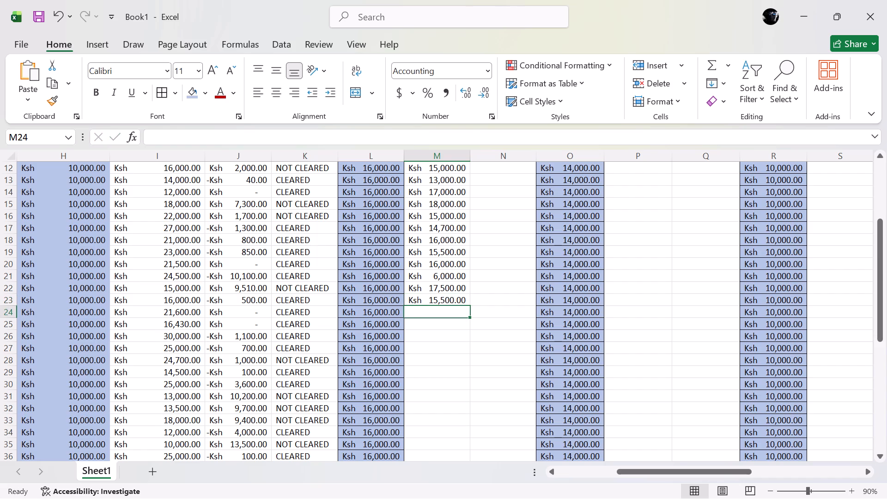
# Continue the Form 2 TERM 1 PAID FEE amounts in M24 and M25: 14000 and 15000.
pyautogui.write('15')
pyautogui.press('BackSpace')
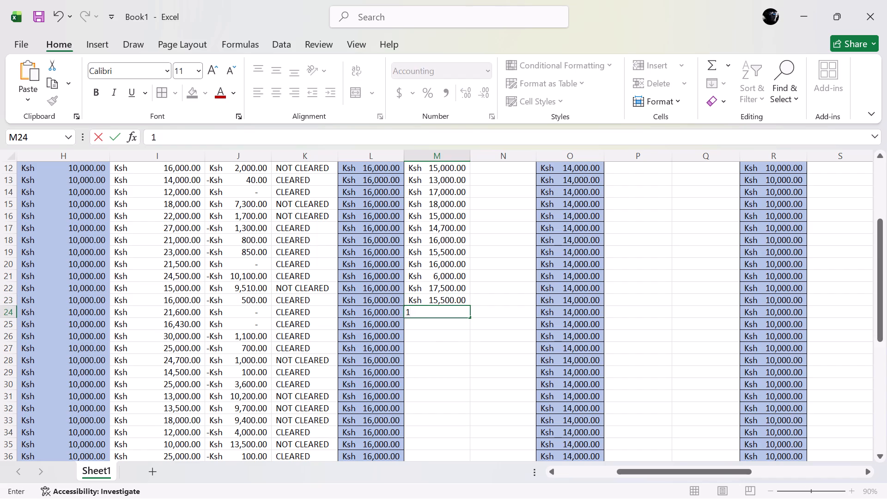
pyautogui.write('4000')
pyautogui.press('Down')
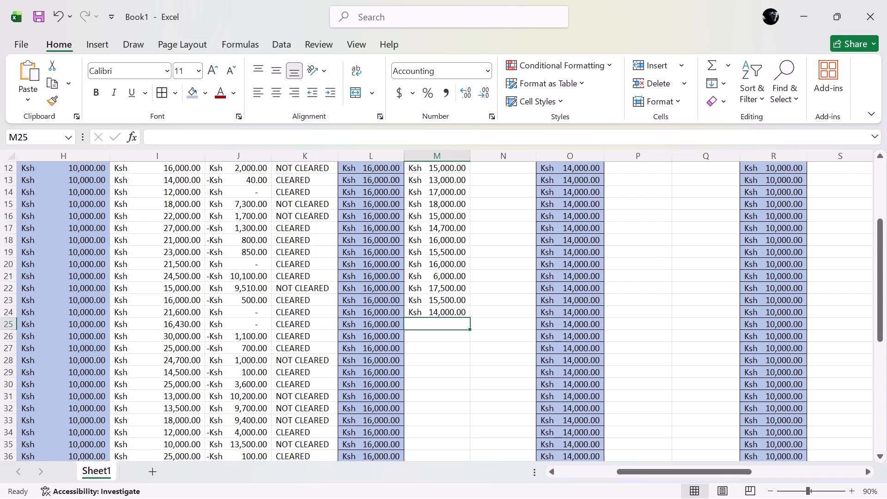
pyautogui.press('1')
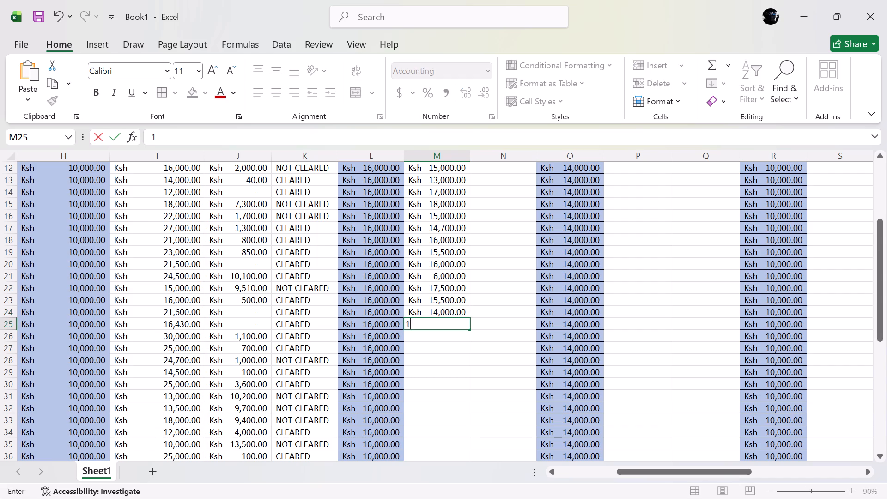
pyautogui.press('6')
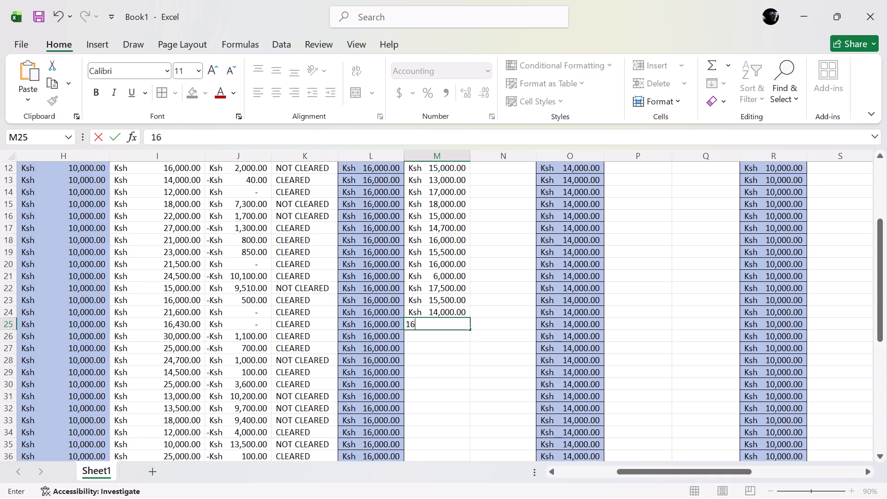
pyautogui.write('00')
pyautogui.press('BackSpace')
pyautogui.press('BackSpace')
pyautogui.press('BackSpace')
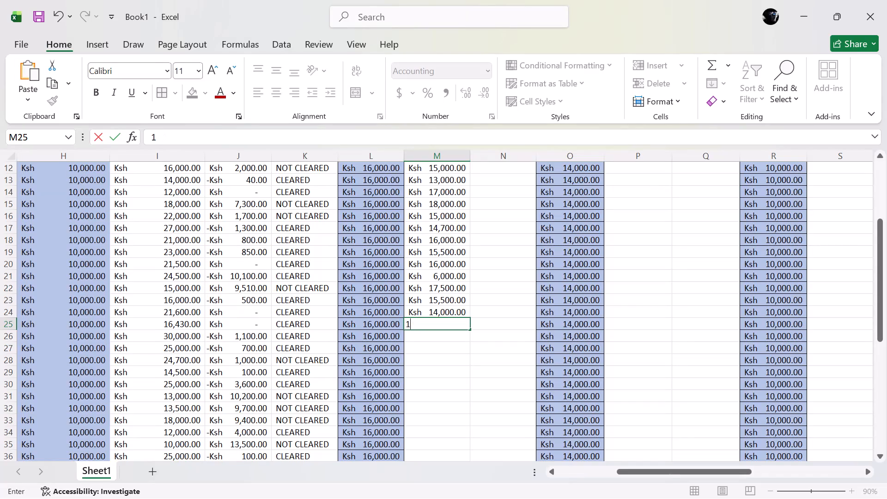
pyautogui.press('5')
pyautogui.write('000')
pyautogui.press('Down')
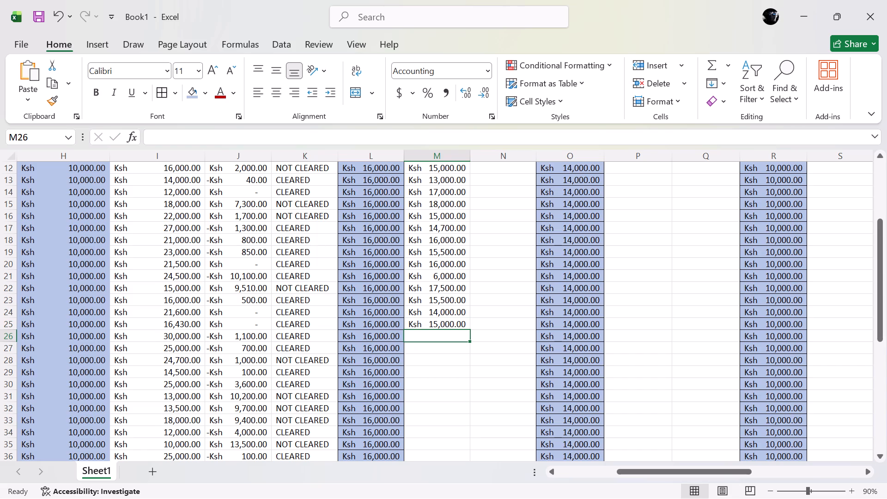
# Continue the Form 2 TERM 1 PAID FEE amounts in M26 to M28: 15000, 15300 and 17000.
pyautogui.press('1')
pyautogui.write('5000')
pyautogui.press('Down')
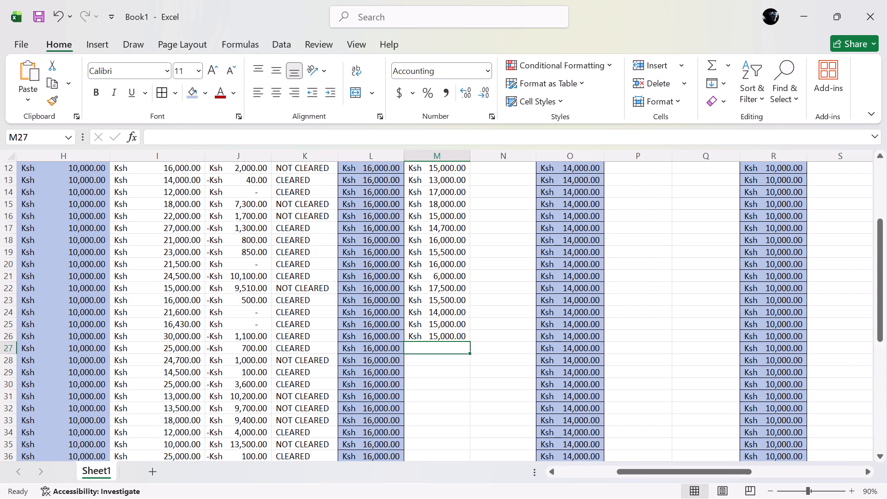
pyautogui.write('15')
pyautogui.press('3')
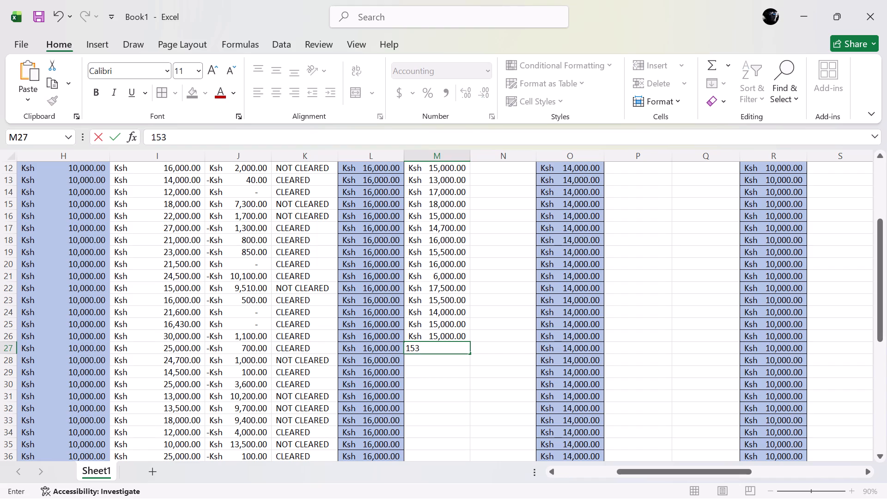
pyautogui.write('00')
pyautogui.press('Down')
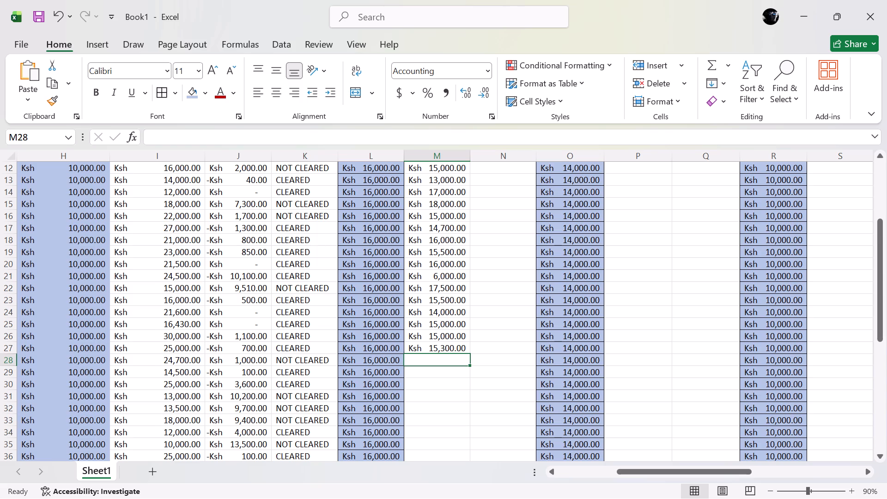
pyautogui.press('1')
pyautogui.write('700')
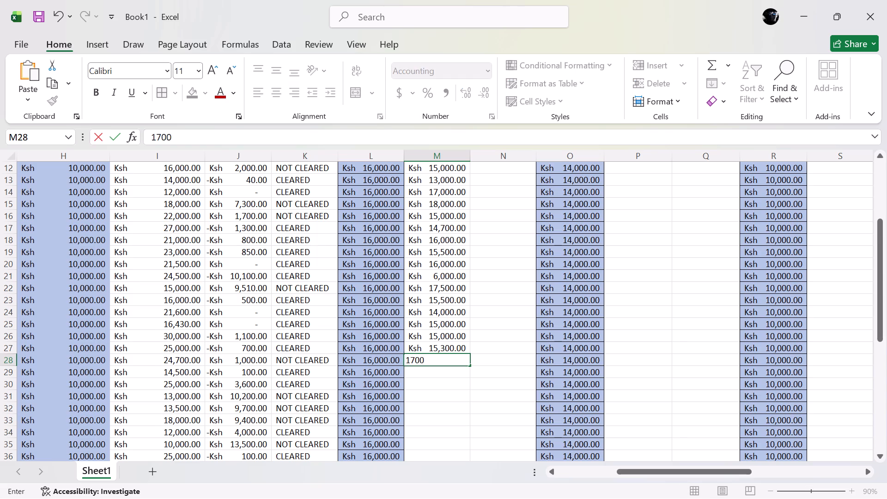
pyautogui.press('0')
pyautogui.press('Down')
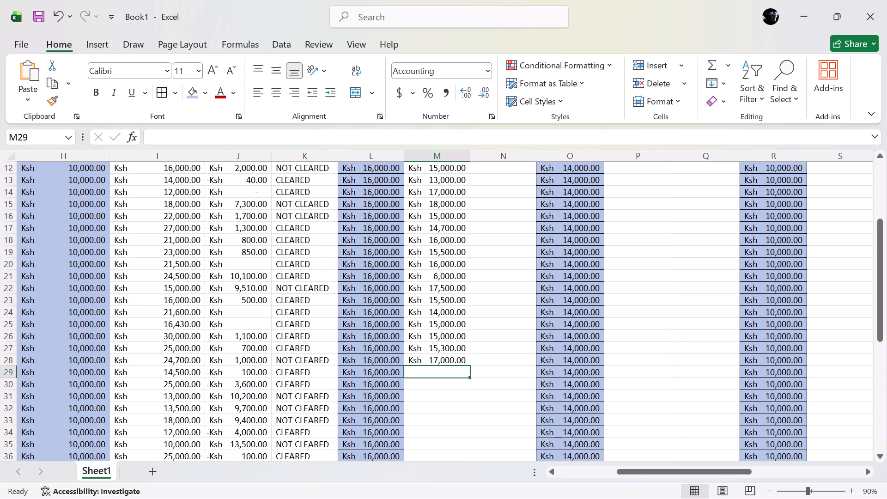
# Continue the Form 2 TERM 1 PAID FEE amounts in M29 to M31: 15900, 13500 and 22500.
pyautogui.press('1')
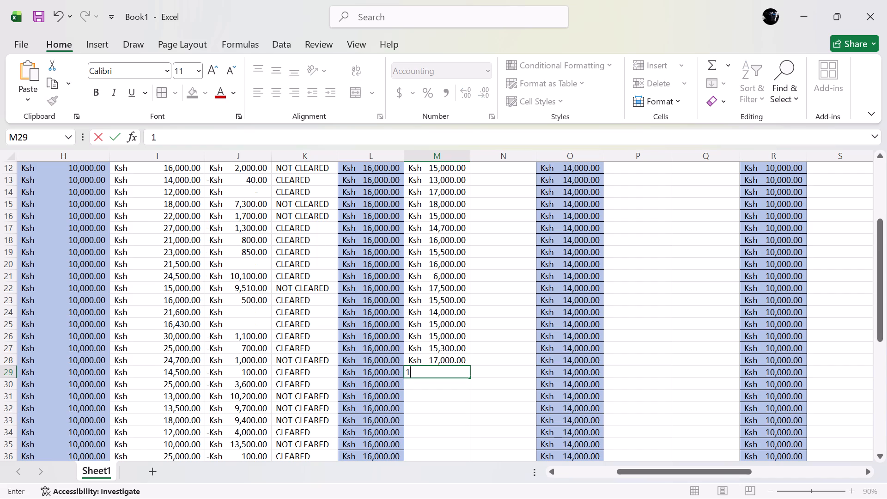
pyautogui.press('5')
pyautogui.write('900')
pyautogui.press('Down')
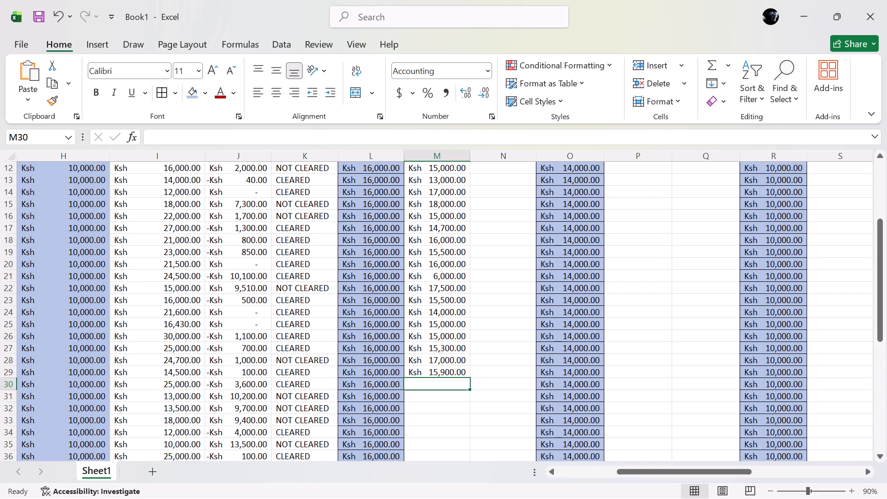
pyautogui.write('13')
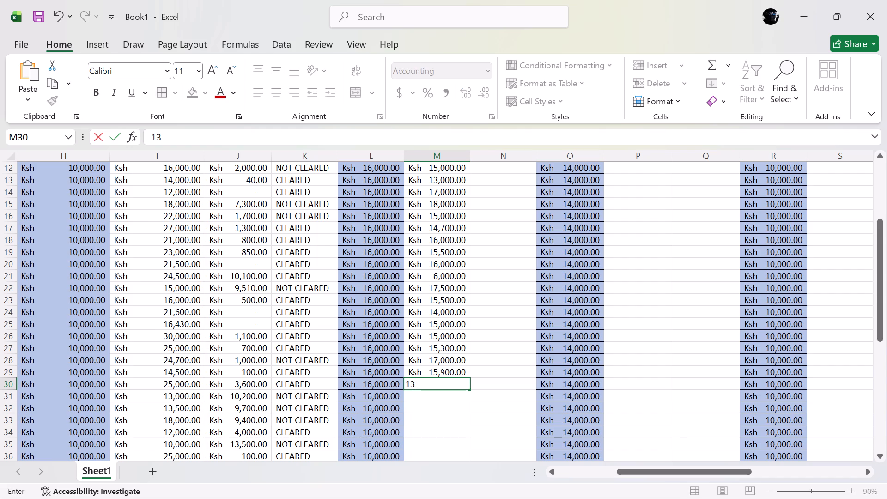
pyautogui.write('500')
pyautogui.press('Down')
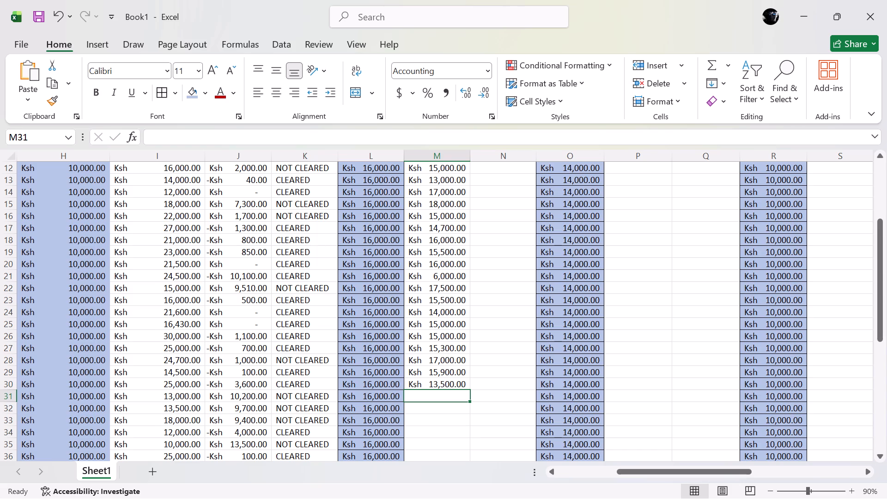
pyautogui.write('22')
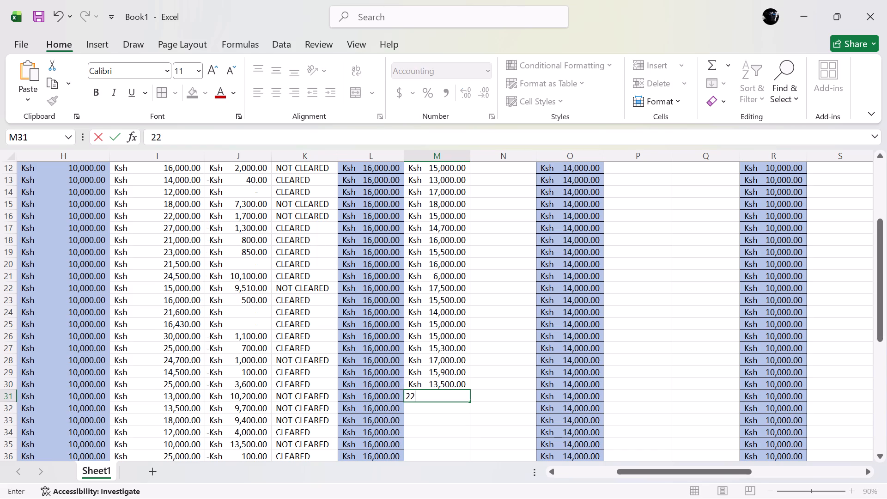
pyautogui.write('500')
pyautogui.press('Down')
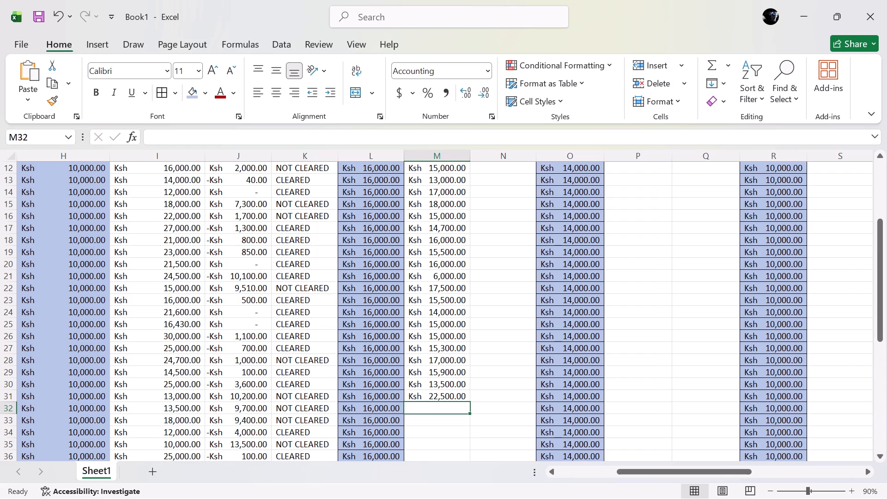
# Continue the Form 2 TERM 1 PAID FEE amounts in M32 to M34: 20000, 23000 and 14000.
pyautogui.press('2')
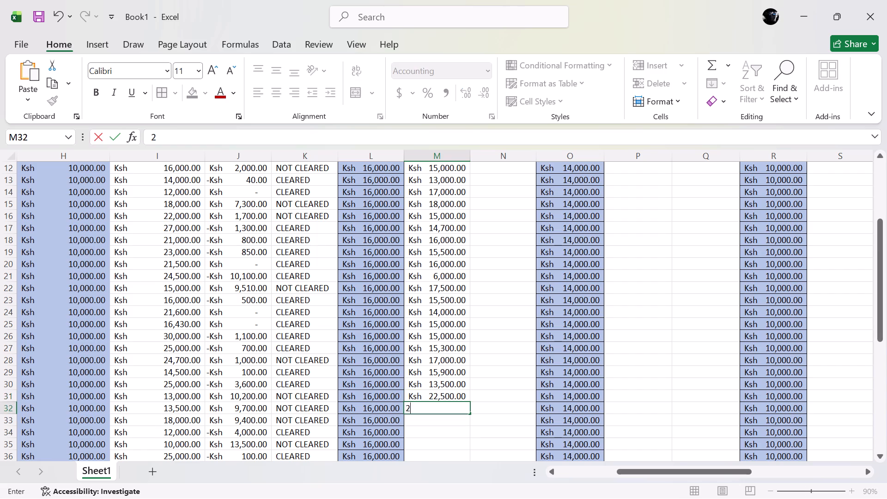
pyautogui.write('0000')
pyautogui.press('Down')
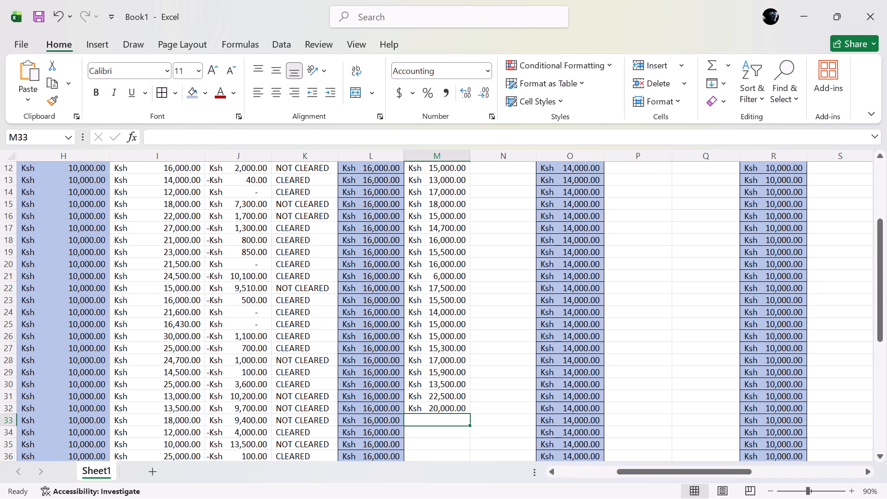
pyautogui.write('23')
pyautogui.write('000')
pyautogui.press('Down')
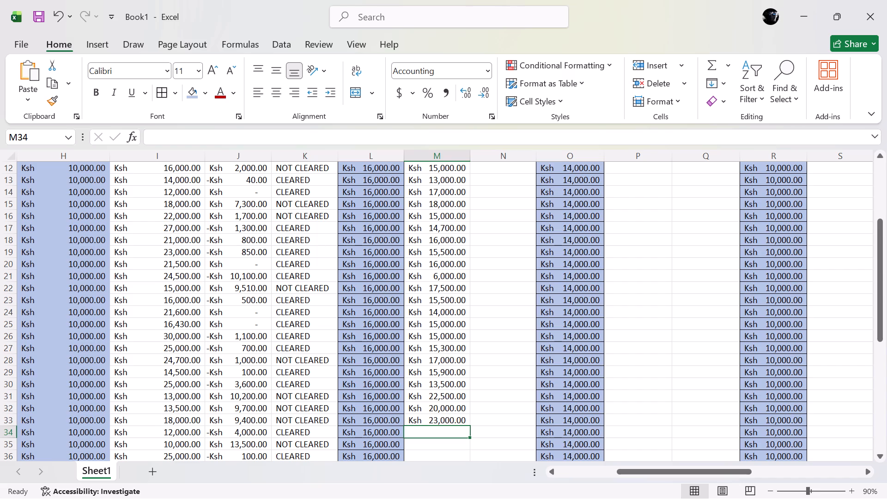
pyautogui.press('1')
pyautogui.press('4')
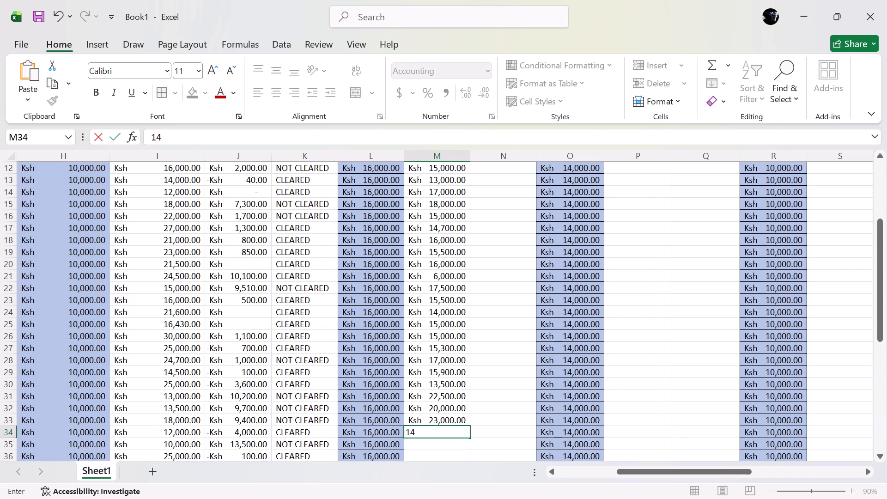
pyautogui.write('000')
pyautogui.press('Down')
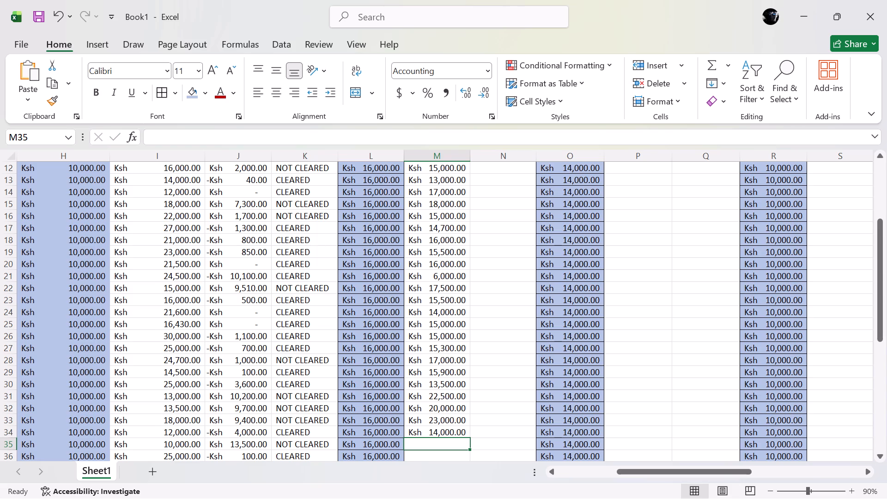
# Continue the Form 2 TERM 1 PAID FEE amounts in M35 to M37: 30000, 16000 and 16200.
pyautogui.press('3')
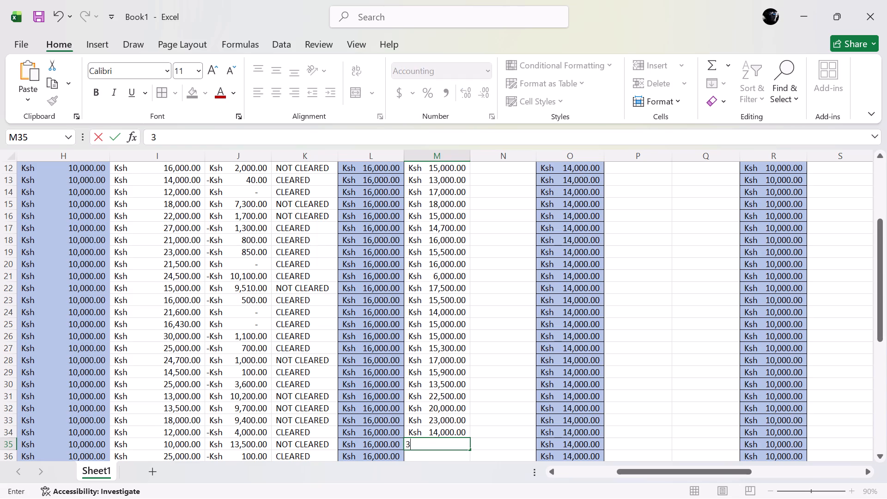
pyautogui.write('0000')
pyautogui.press('Down')
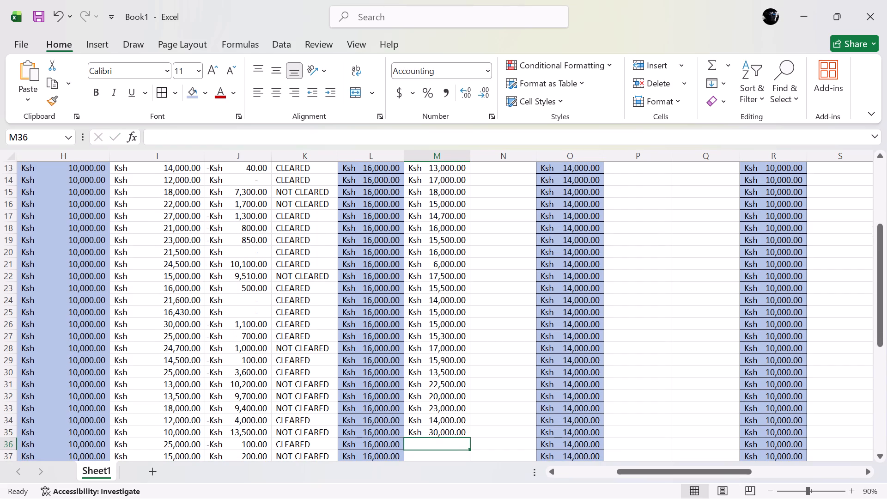
pyautogui.press('1')
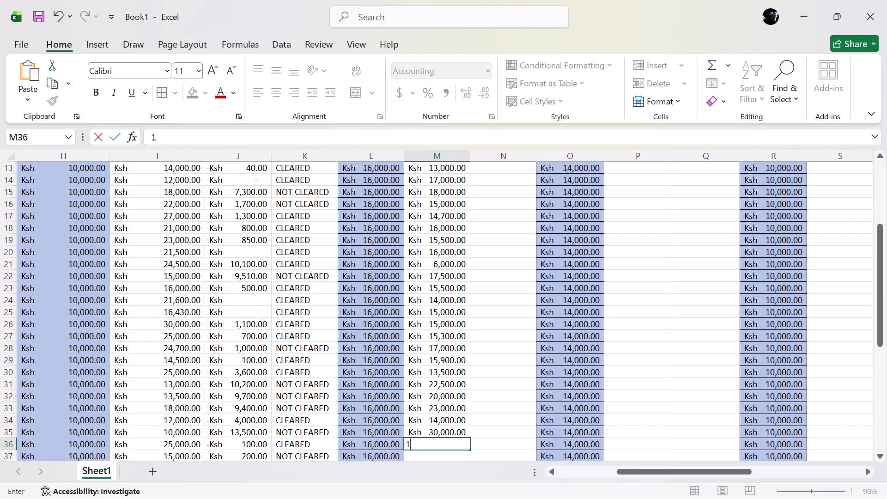
pyautogui.write('6000')
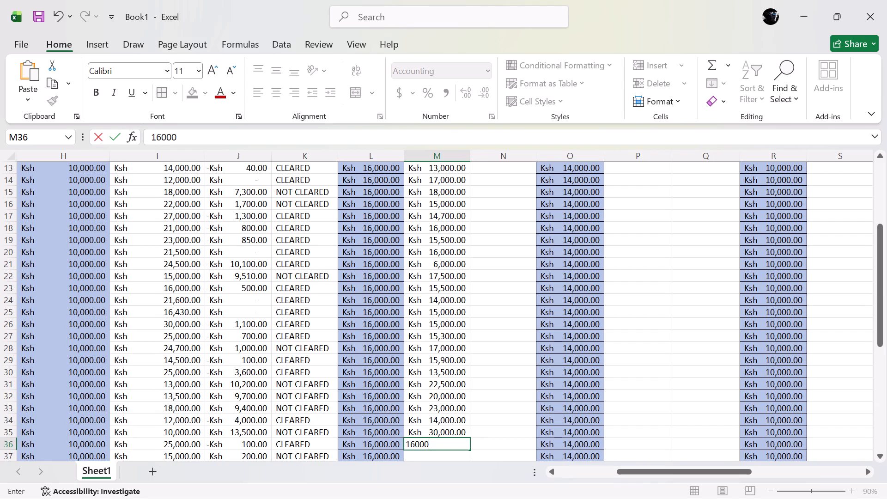
pyautogui.press('Down')
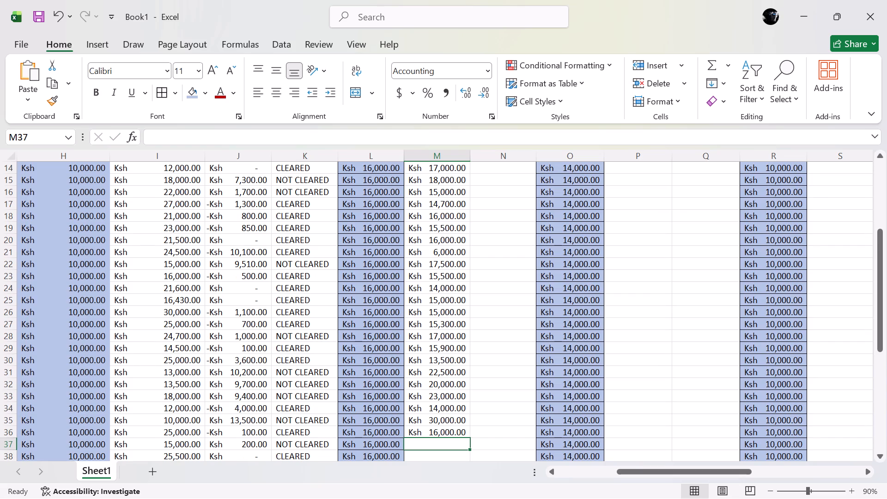
pyautogui.press('1')
pyautogui.press('6')
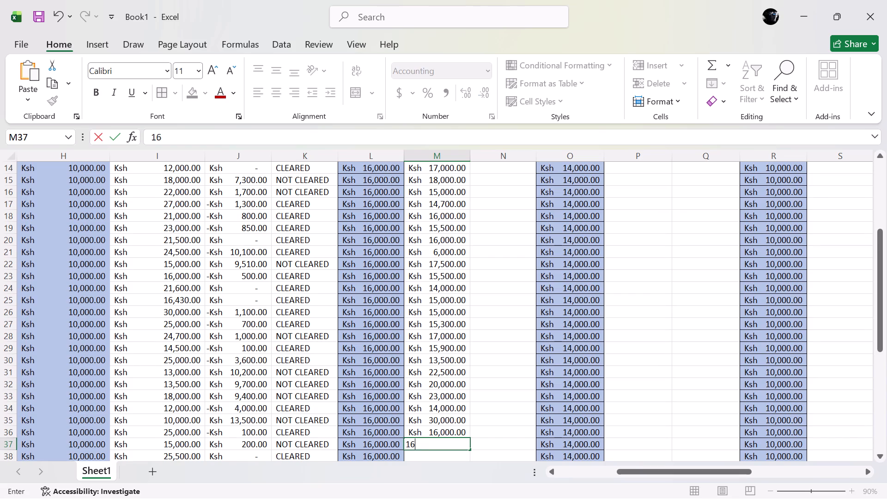
pyautogui.press('2')
pyautogui.write('00')
pyautogui.press('Down')
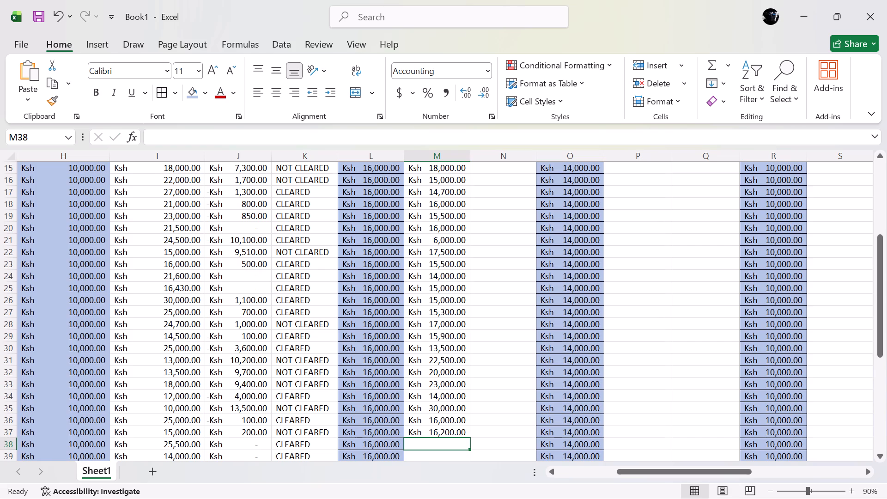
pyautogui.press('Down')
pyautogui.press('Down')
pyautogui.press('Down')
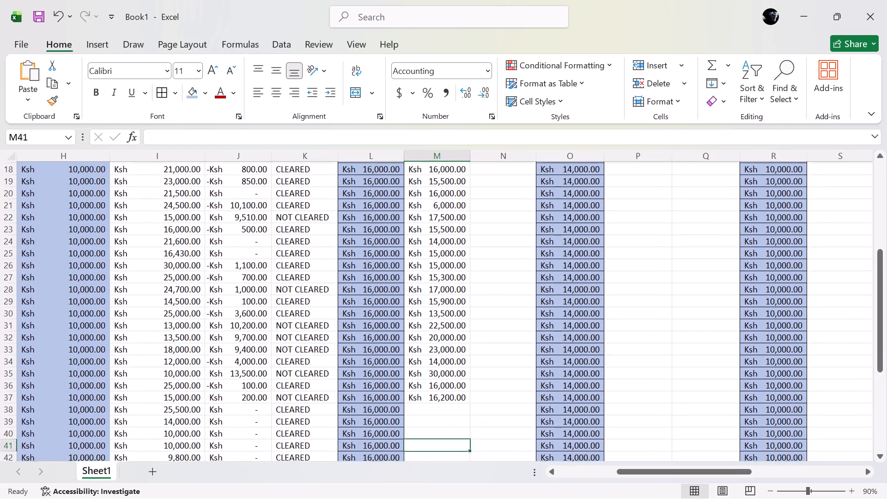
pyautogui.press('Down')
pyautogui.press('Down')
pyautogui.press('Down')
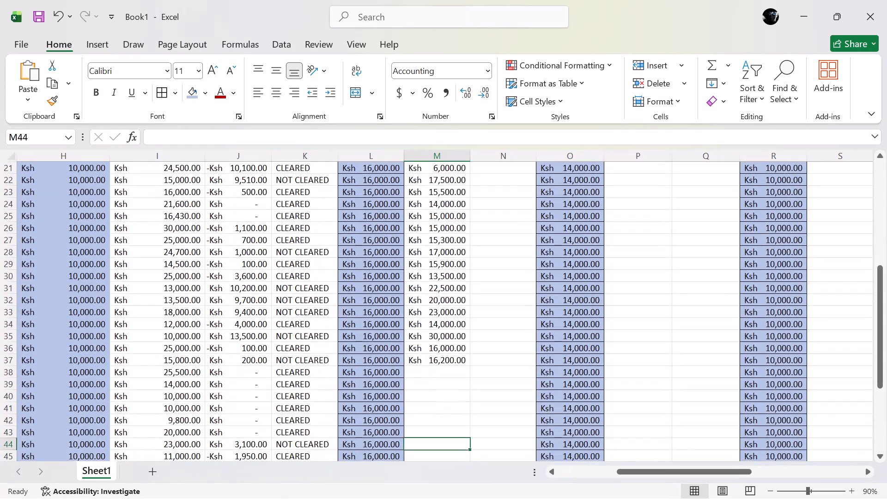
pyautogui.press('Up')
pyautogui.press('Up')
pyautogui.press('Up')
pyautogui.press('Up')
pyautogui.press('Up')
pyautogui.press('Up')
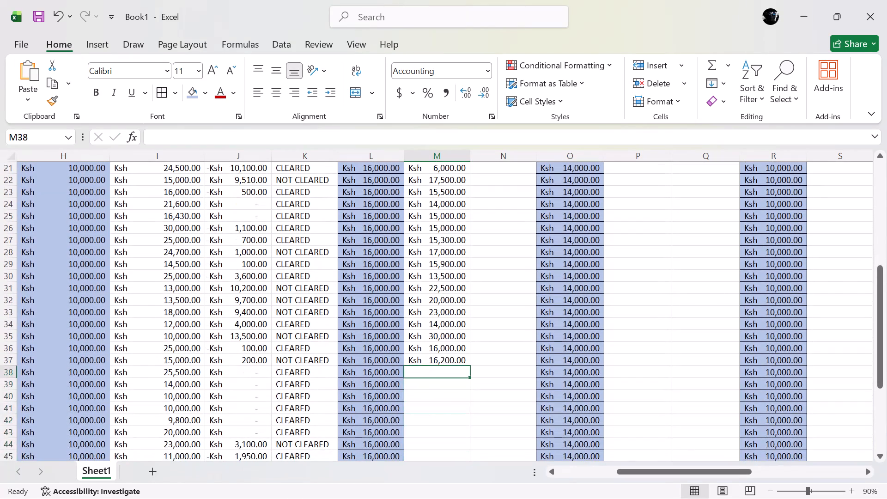
# Continue the Form 2 TERM 1 PAID FEE amounts in M38 to M40: 14000, 13000 and 13500.
pyautogui.write('14')
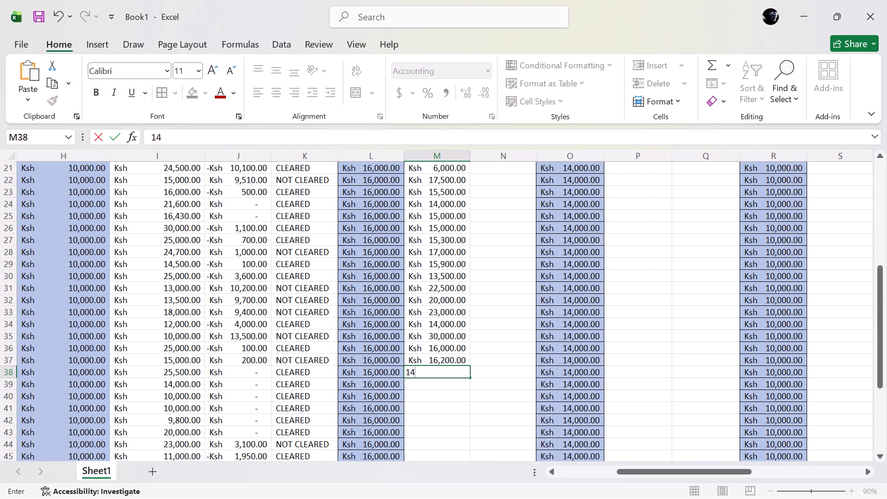
pyautogui.write('000')
pyautogui.press('Down')
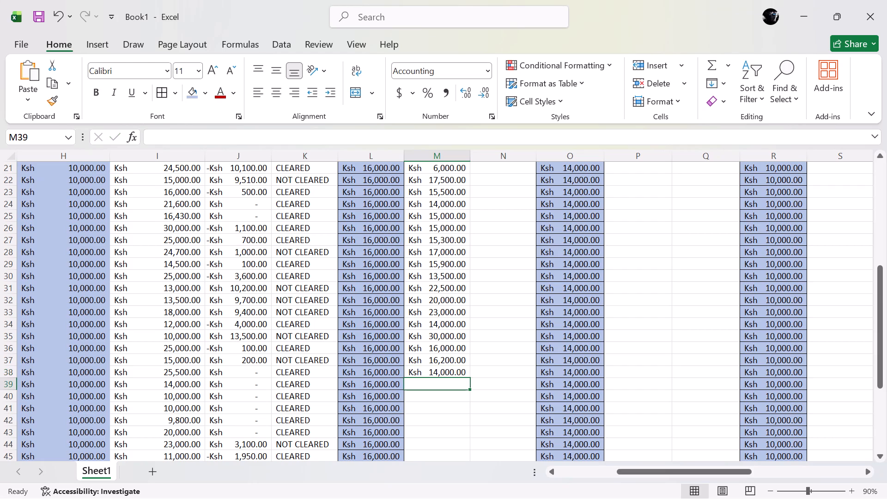
pyautogui.write('13')
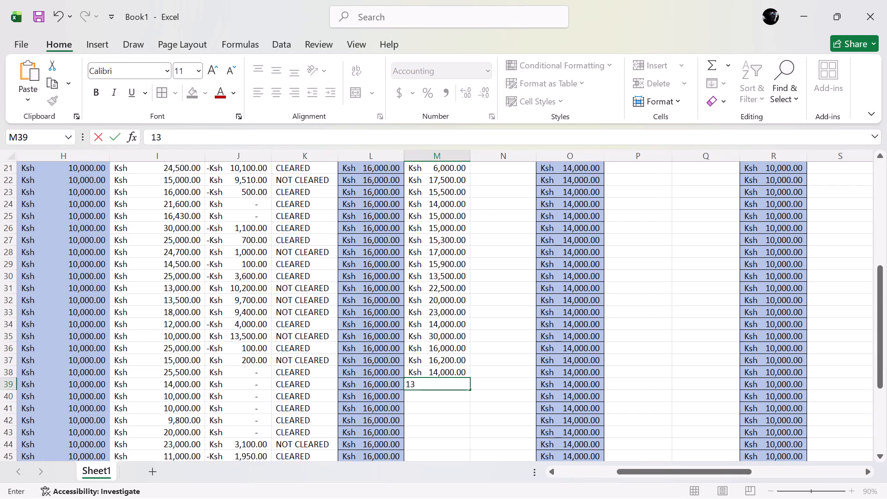
pyautogui.write('000')
pyautogui.press('Down')
pyautogui.press('1')
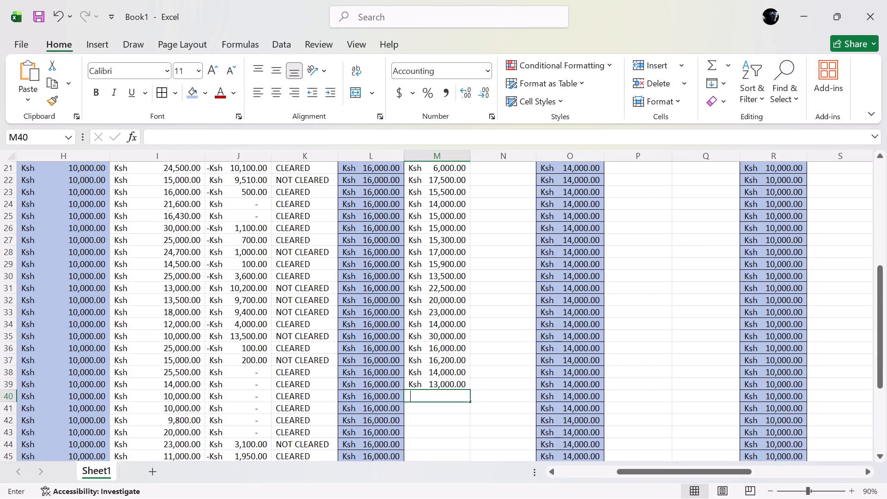
pyautogui.write('3500')
pyautogui.press('Down')
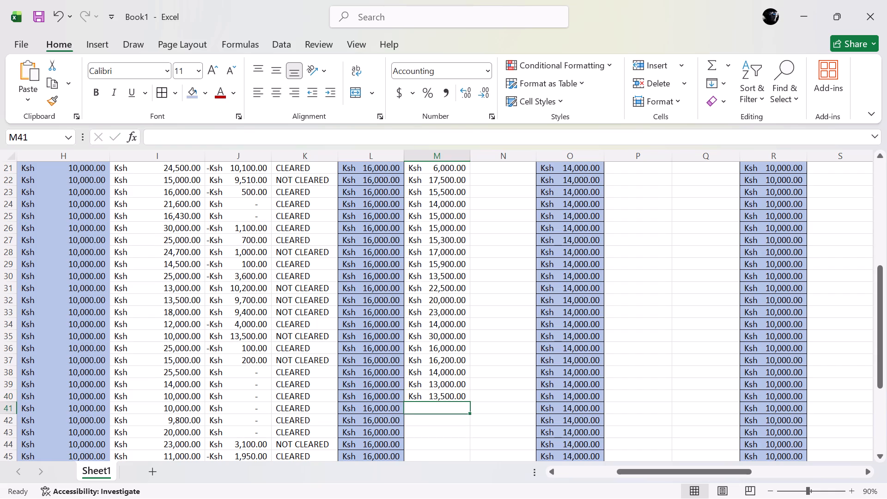
# Continue the Form 2 TERM 1 PAID FEE amounts in M41 to M43: 14000, 16000 and 16000.
pyautogui.write('14')
pyautogui.write('000')
pyautogui.press('Down')
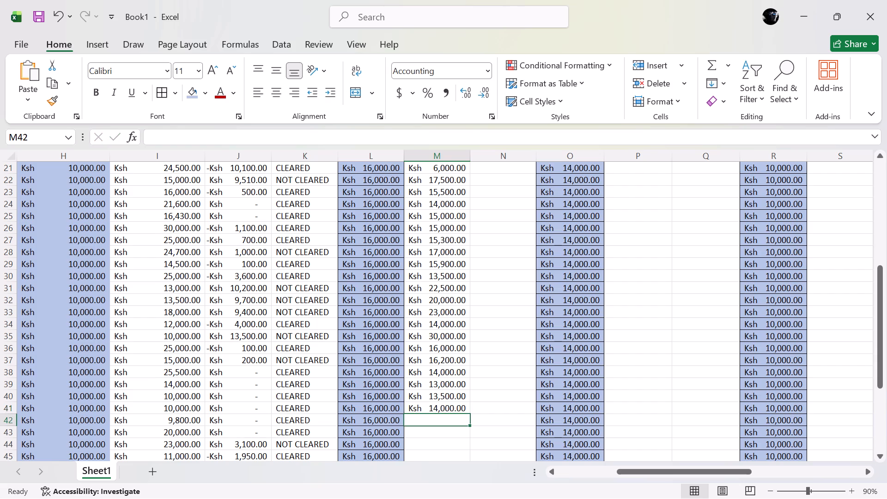
pyautogui.press('1')
pyautogui.press('6')
pyautogui.write('00')
pyautogui.press('0')
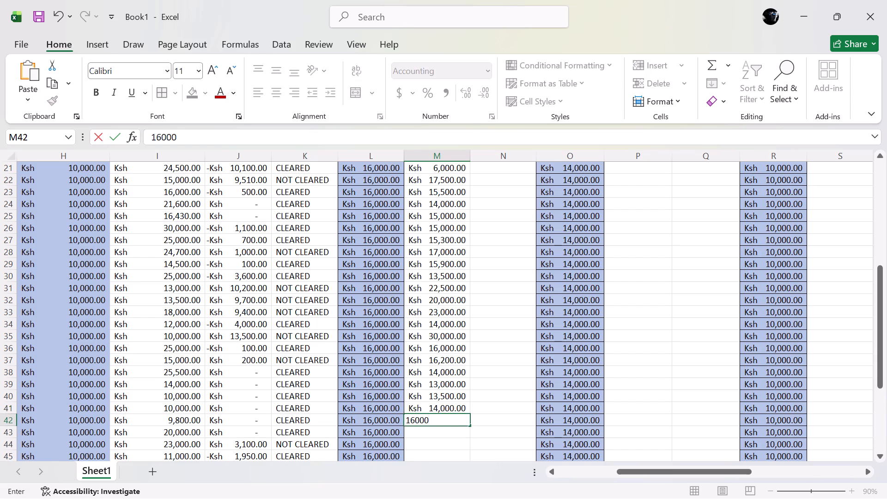
pyautogui.press('Down')
pyautogui.press('1')
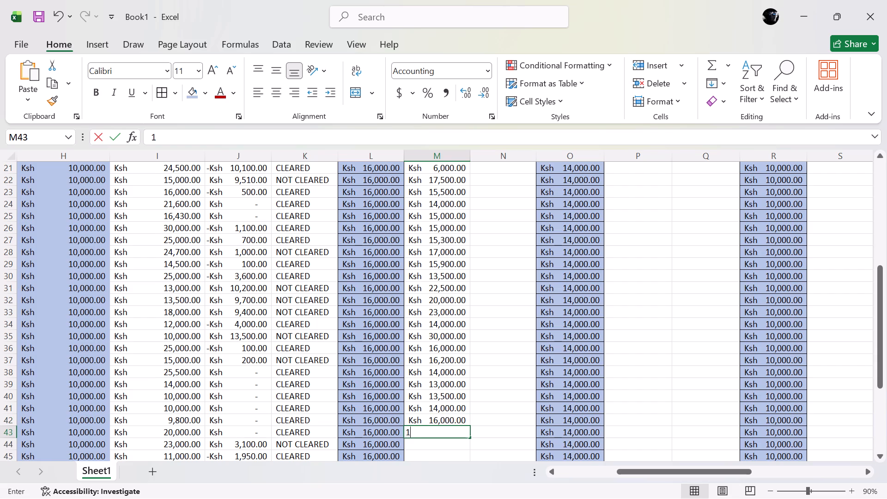
pyautogui.write('6000')
pyautogui.press('Down')
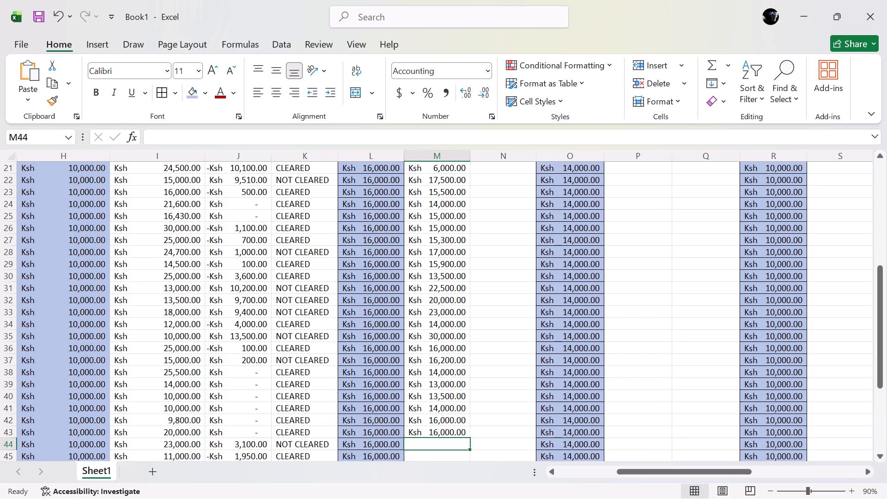
# Continue the Form 2 TERM 1 PAID FEE amounts in M44 to M46: 19500, 13050 and 16000.
pyautogui.press('1')
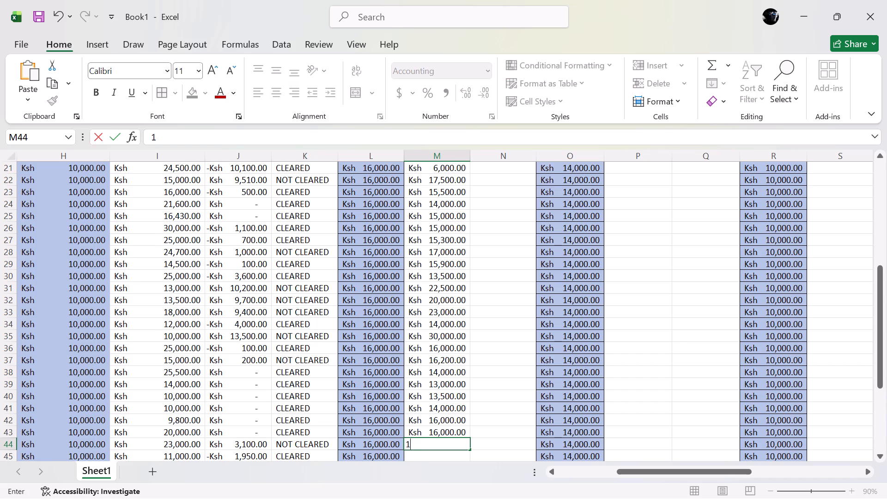
pyautogui.press('9')
pyautogui.write('500')
pyautogui.press('Down')
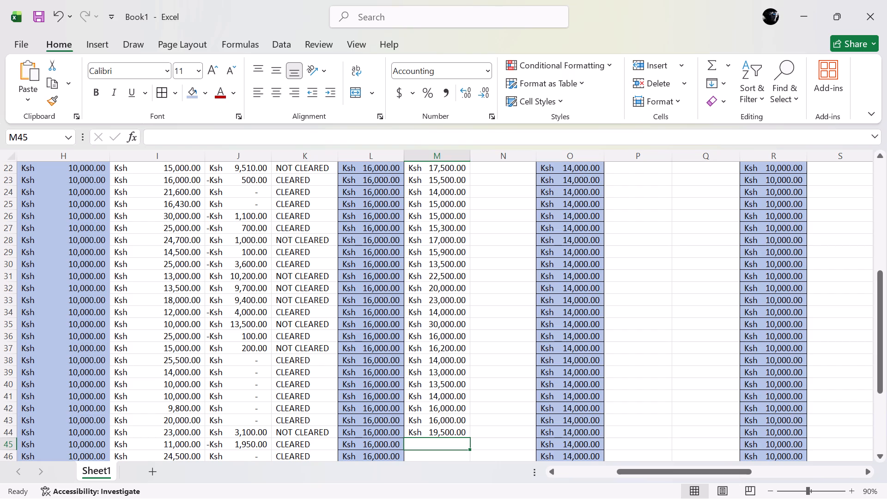
pyautogui.write('13')
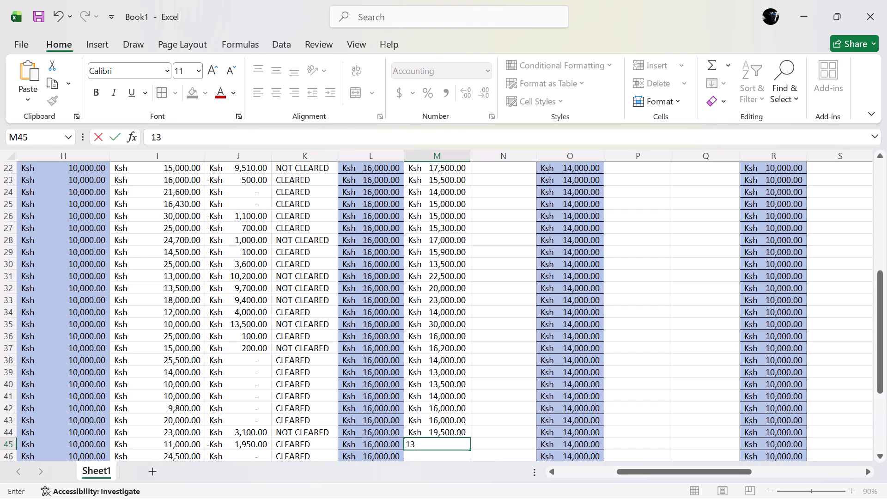
pyautogui.write('050')
pyautogui.press('Down')
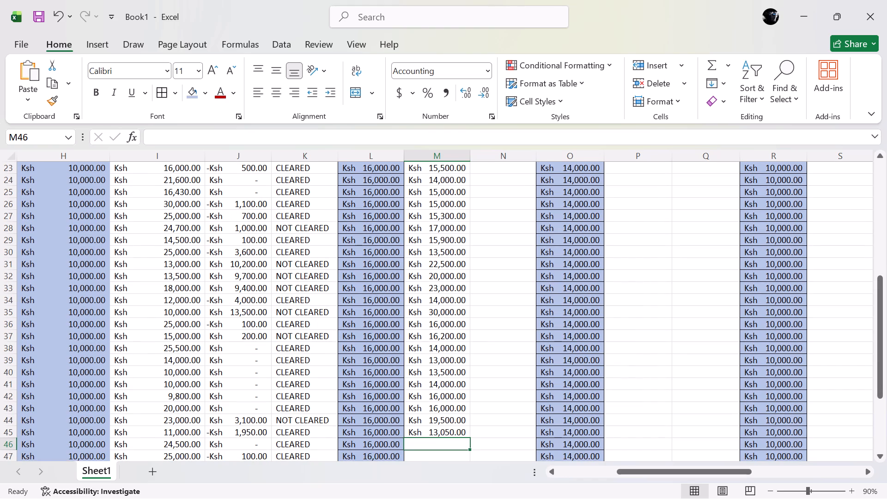
pyautogui.write('16000')
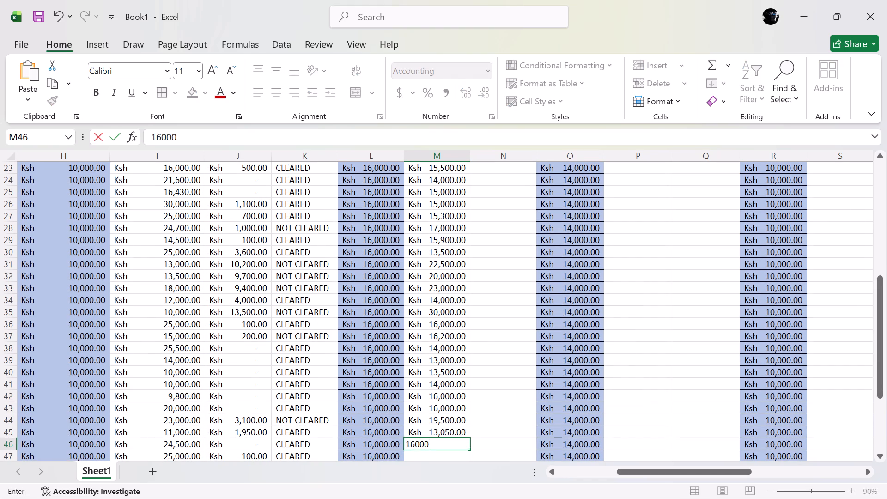
pyautogui.press('Down')
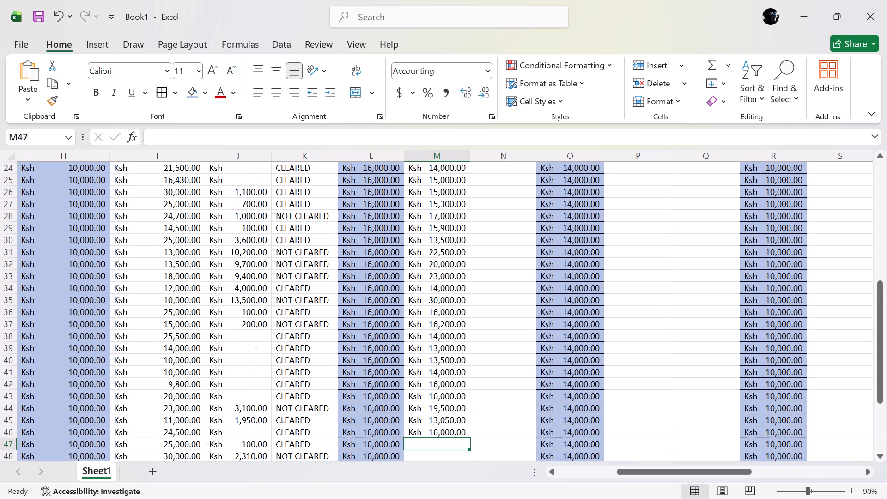
# Continue the Form 2 TERM 1 PAID FEE amounts in M47 to M49: 16000, 20000 and 18000.
pyautogui.scroll(-2, 417, 266)
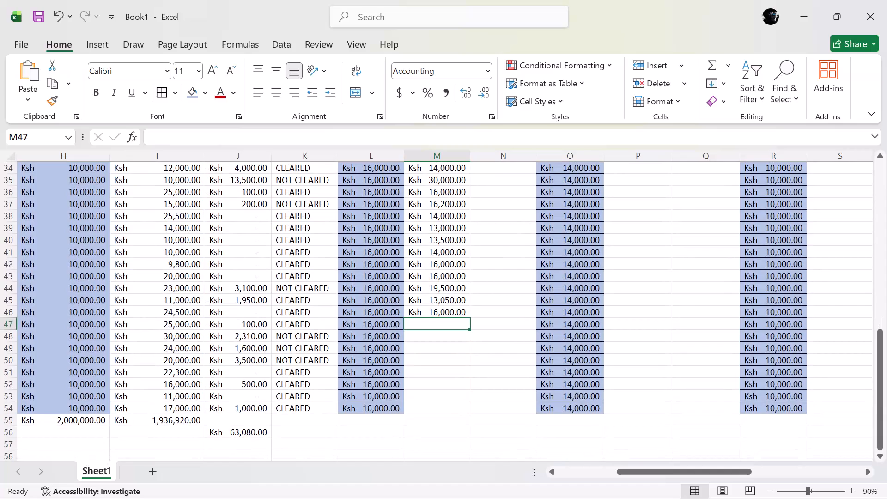
pyautogui.press('1')
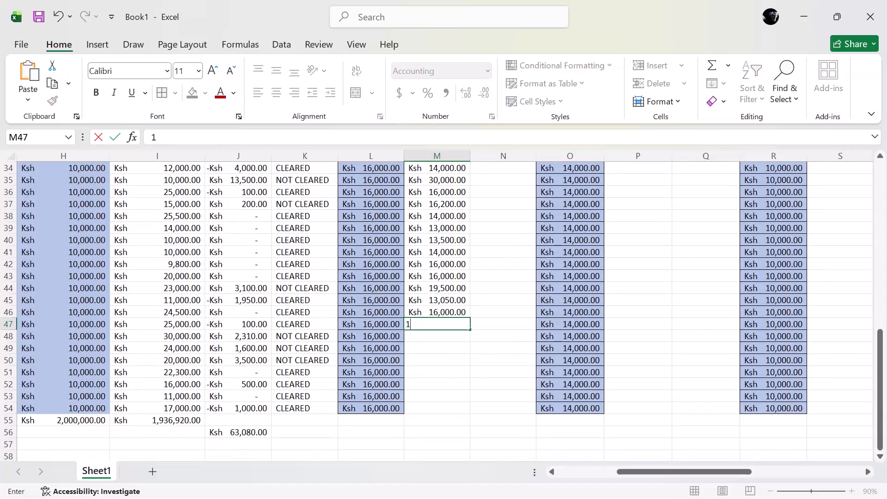
pyautogui.write('6000')
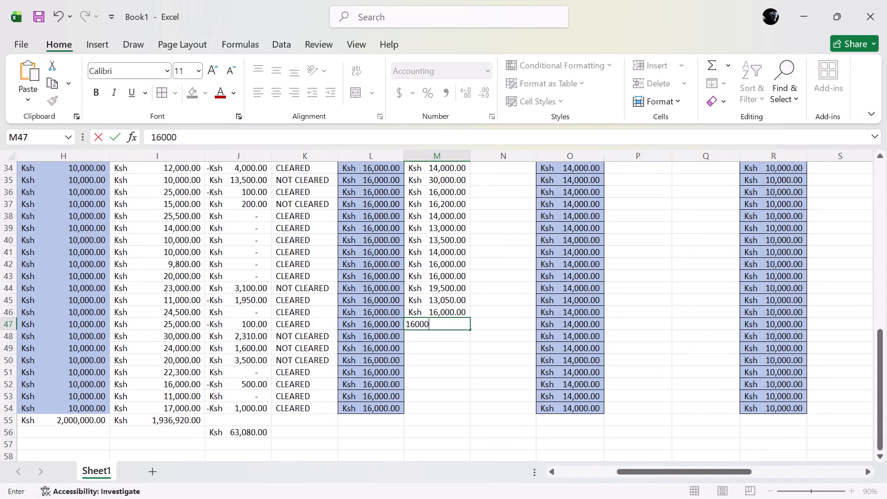
pyautogui.press('Down')
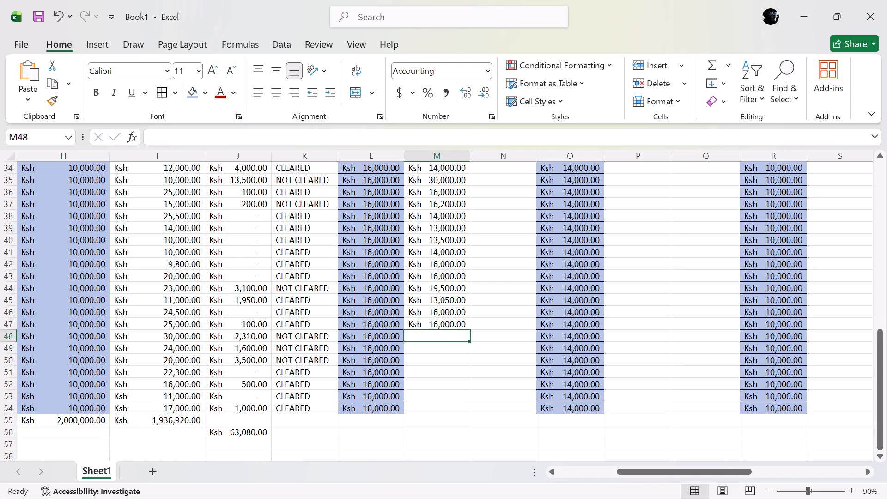
pyautogui.press('1')
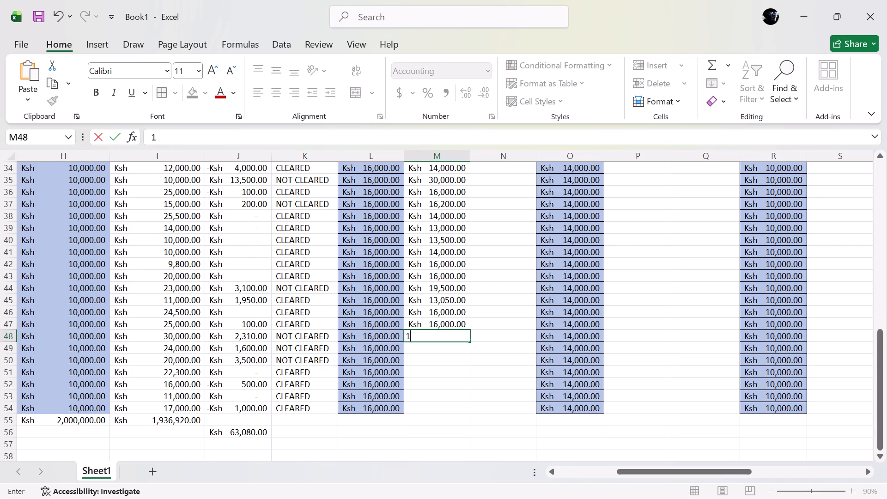
pyautogui.press('BackSpace')
pyautogui.press('2')
pyautogui.write('0000')
pyautogui.press('Down')
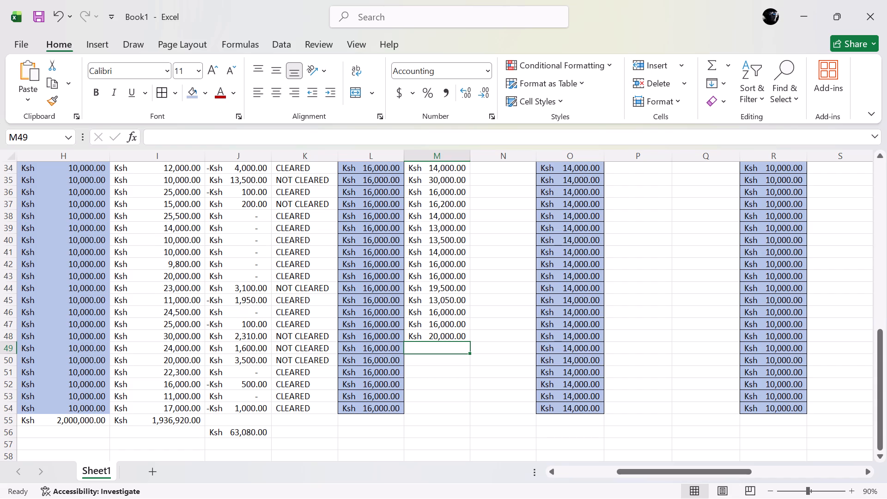
pyautogui.press('1')
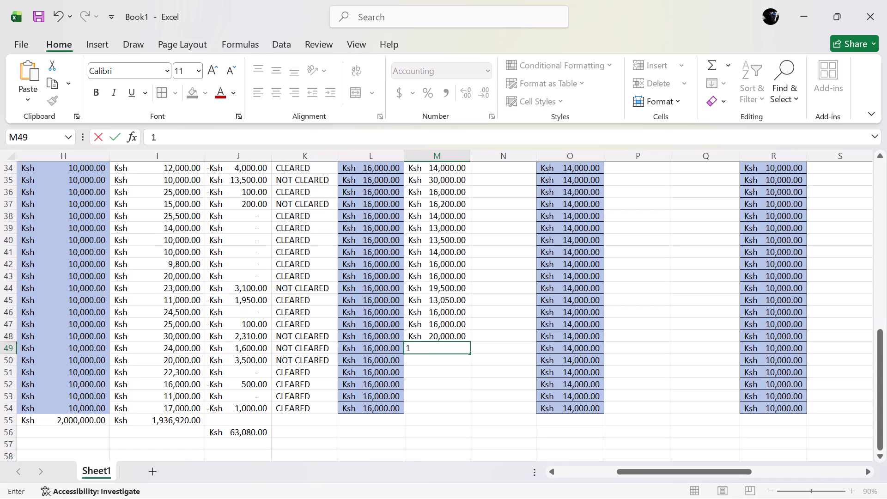
pyautogui.write('8000')
pyautogui.press('Down')
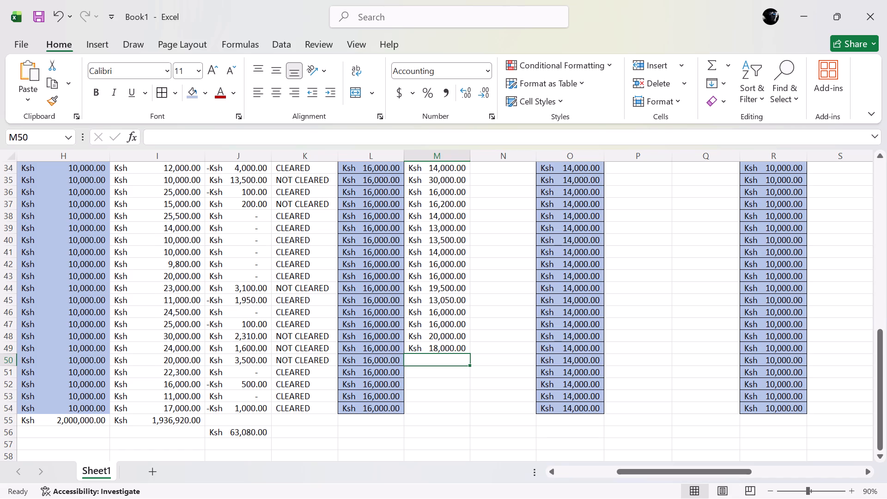
# Continue the Form 2 TERM 1 PAID FEE amounts in M50 to M52: 19500, 16000 and 16000.
pyautogui.press('1')
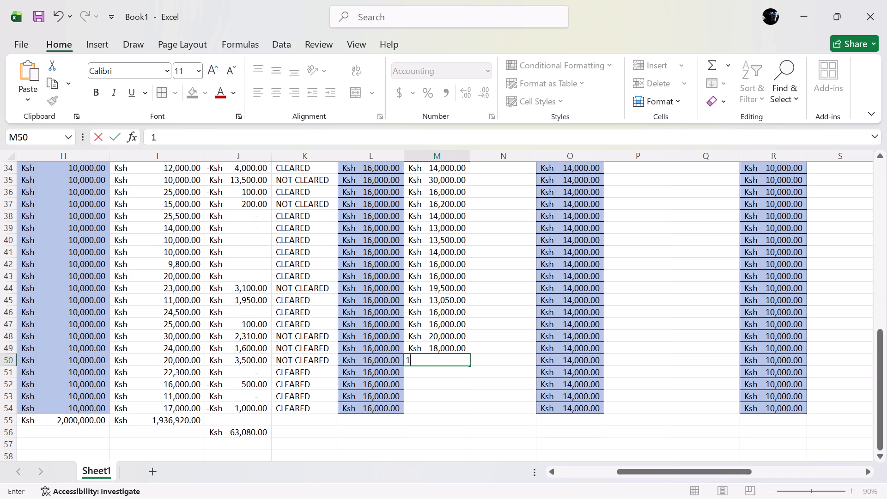
pyautogui.write('9500')
pyautogui.press('Down')
pyautogui.press('1')
pyautogui.write('6000')
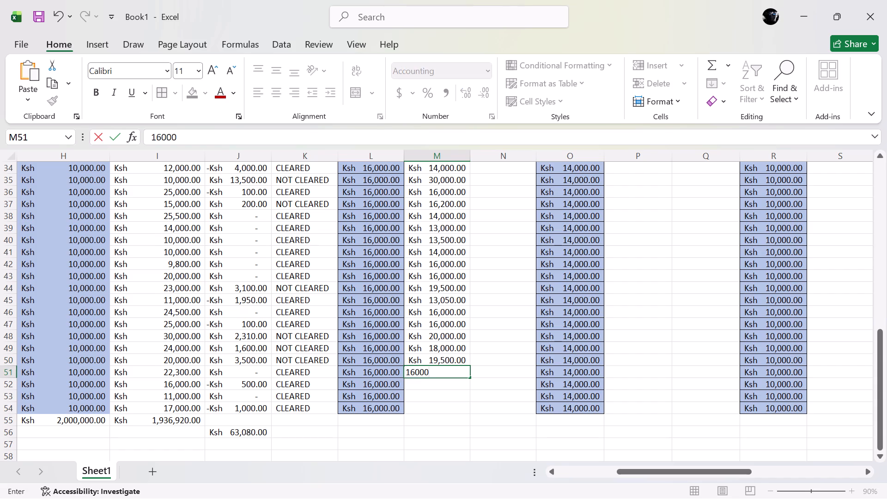
pyautogui.press('Down')
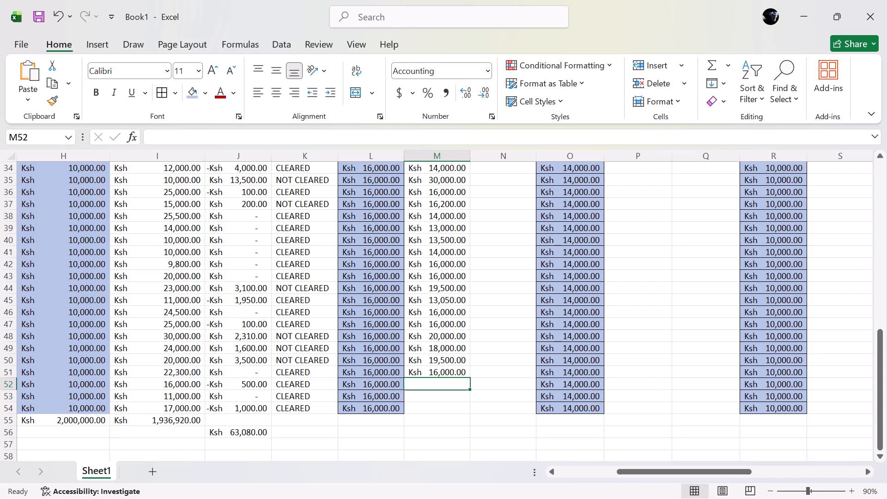
pyautogui.press('1')
pyautogui.press('6')
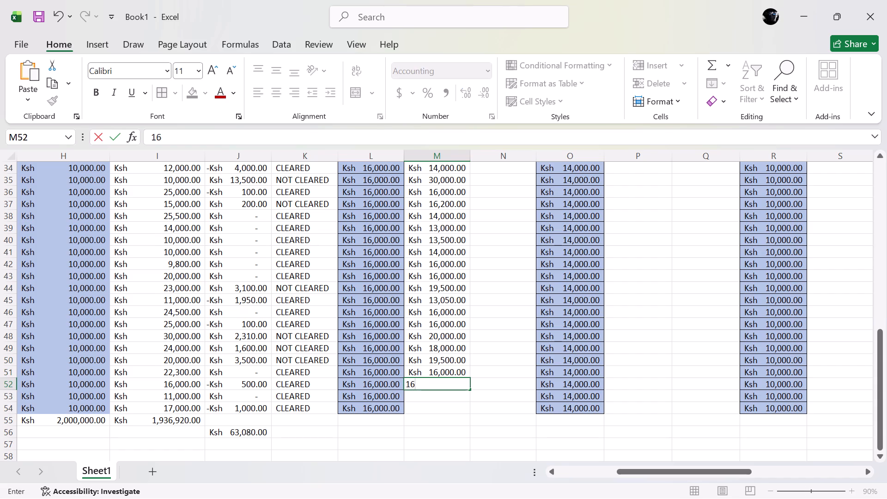
pyautogui.write('000')
pyautogui.press('Down')
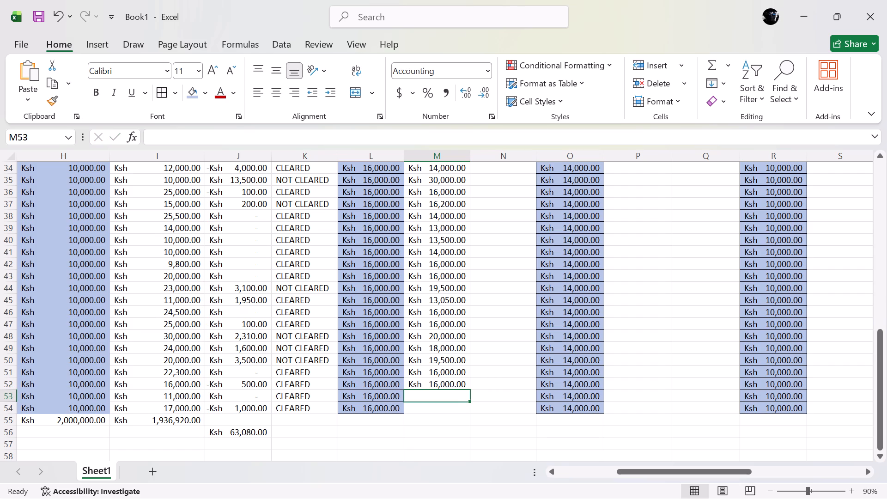
# Complete the Form 2 TERM 1 PAID FEE column with 16000 in M53 and 17000 in M54.
pyautogui.press('1')
pyautogui.write('6000')
pyautogui.press('Down')
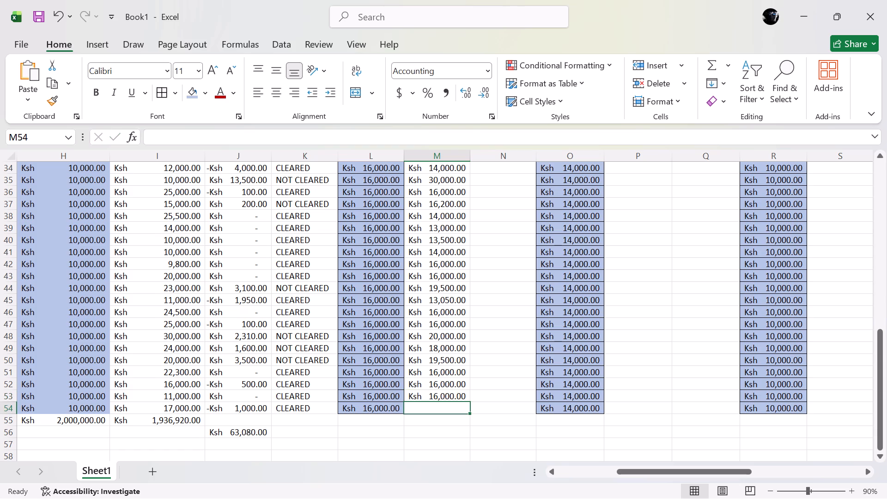
pyautogui.press('1')
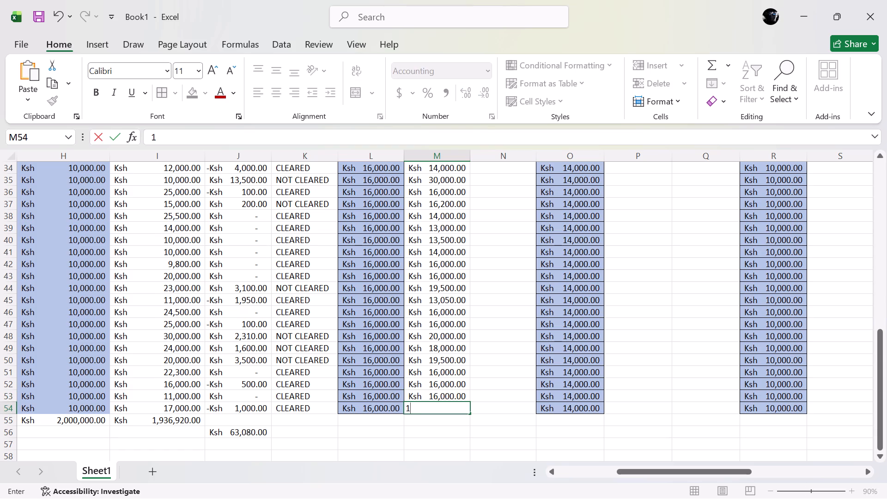
pyautogui.write('7000')
# Enter the formula =(J5+L5)-M5 in N5 as the first Form 2 TERM 1 BALANCE.
pyautogui.scroll(3, 462, 221)
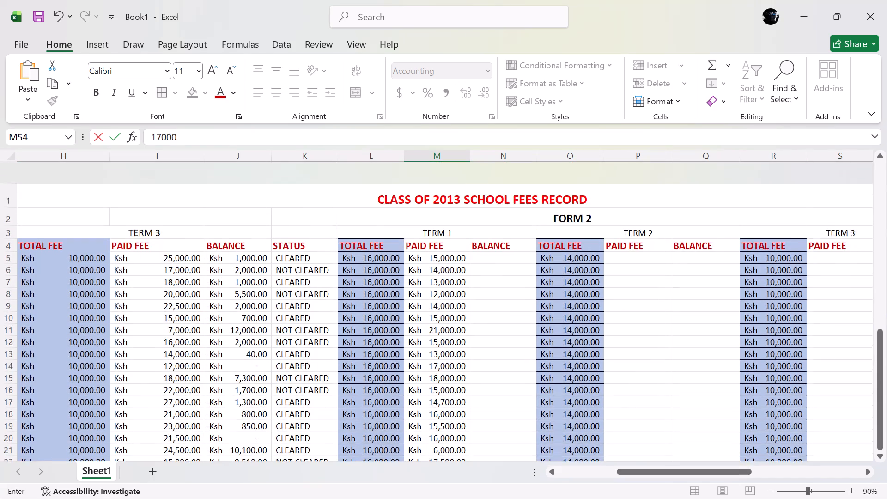
pyautogui.scroll(1, 462, 221)
pyautogui.click(480, 235)
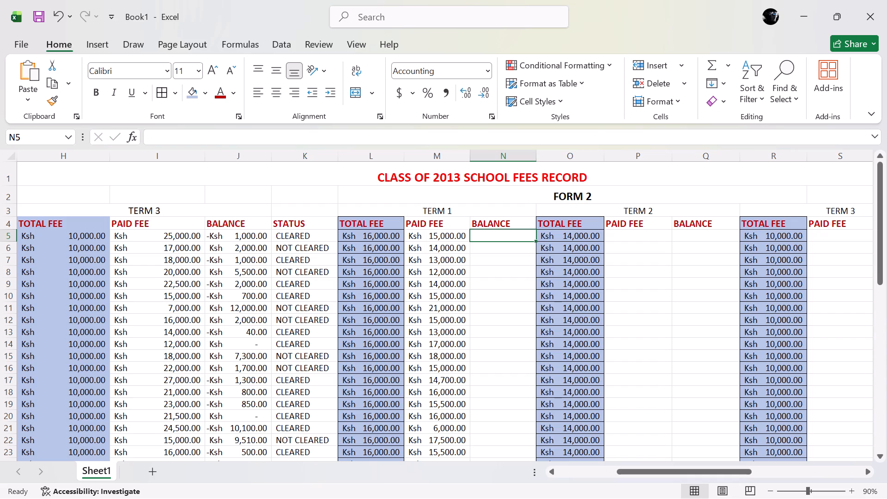
pyautogui.press('=')
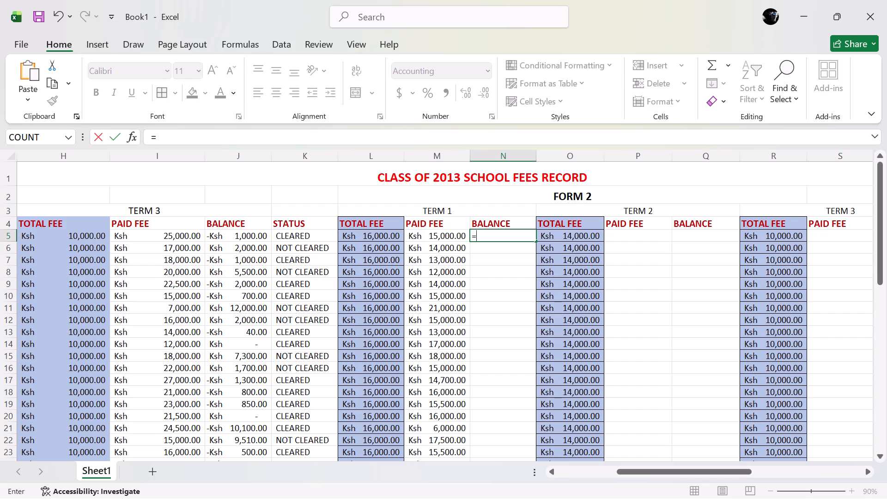
pyautogui.hotkey('shift', '(')
pyautogui.write('J5')
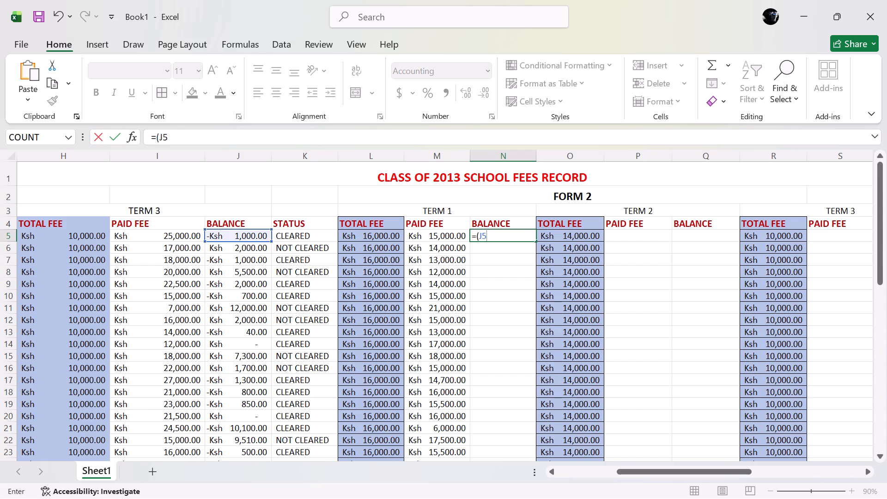
pyautogui.hotkey('shift', '+')
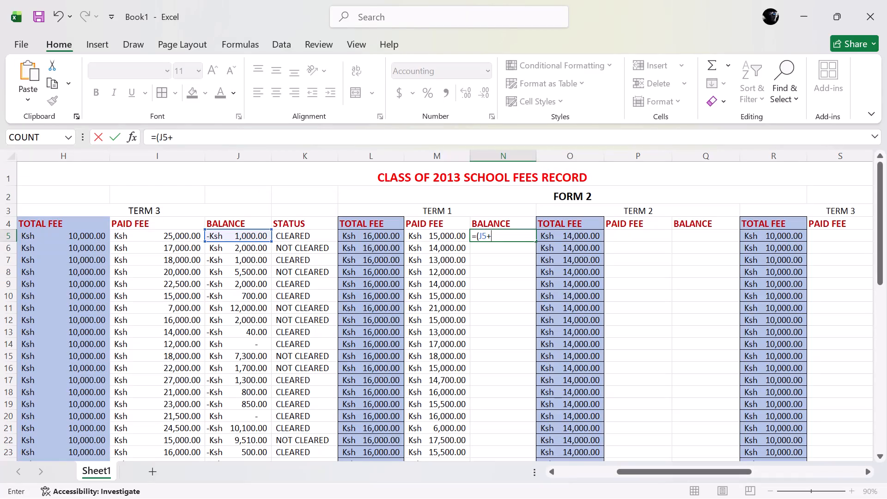
pyautogui.write('L5')
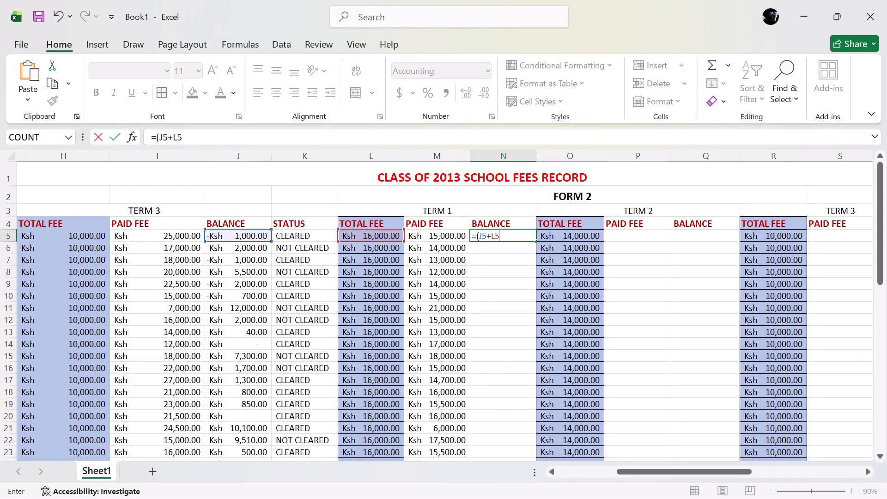
pyautogui.hotkey('shift', ')')
pyautogui.press('-')
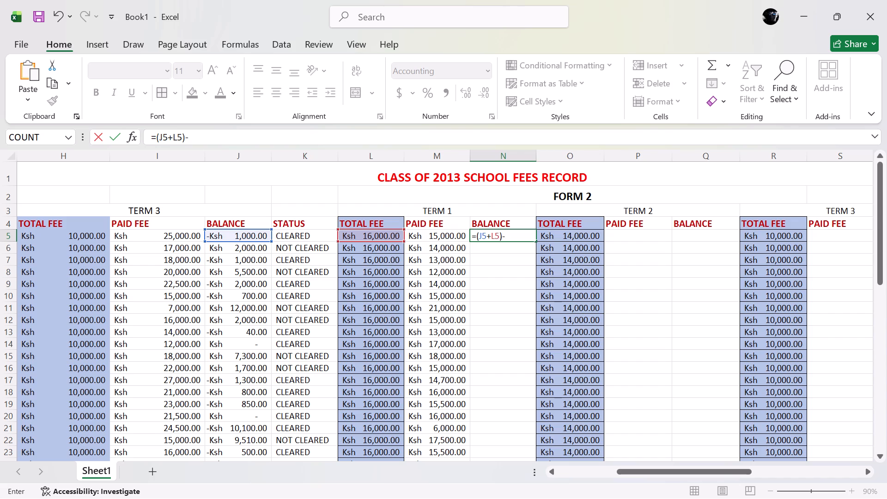
pyautogui.write('M5')
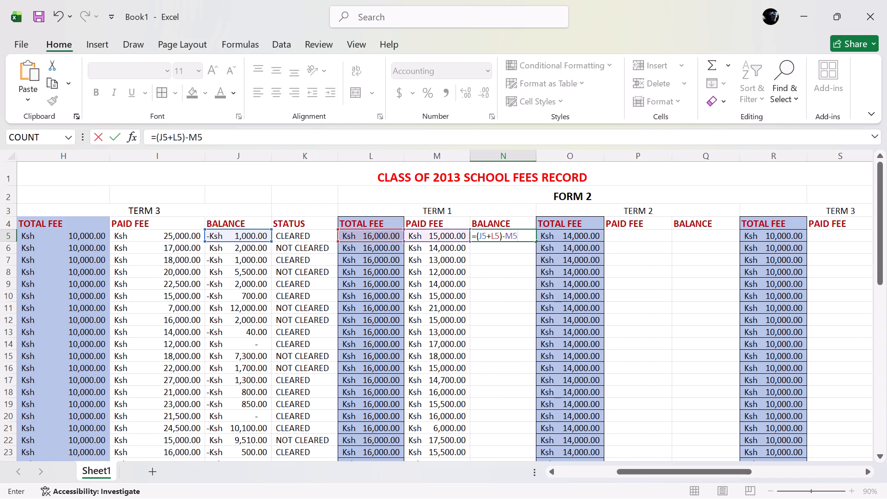
pyautogui.press('Return')
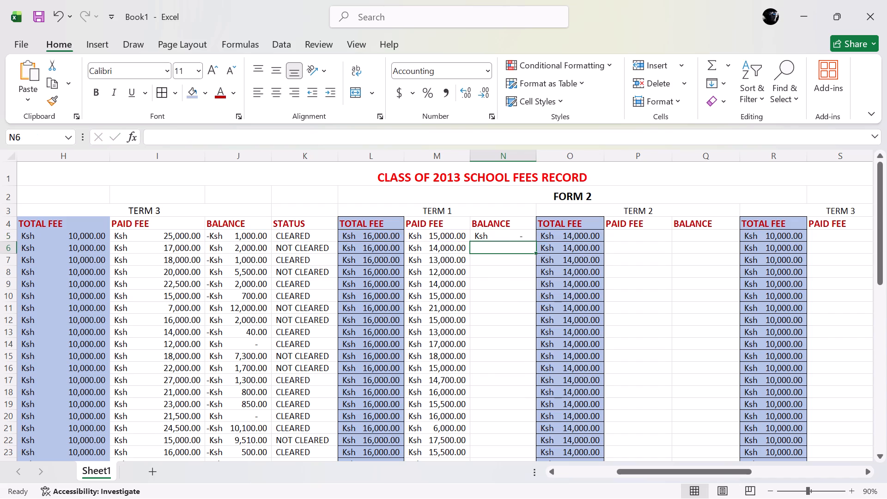
# Fill the Form 2 TERM 1 BALANCE formula from N5 down to N54.
pyautogui.click(526, 237)
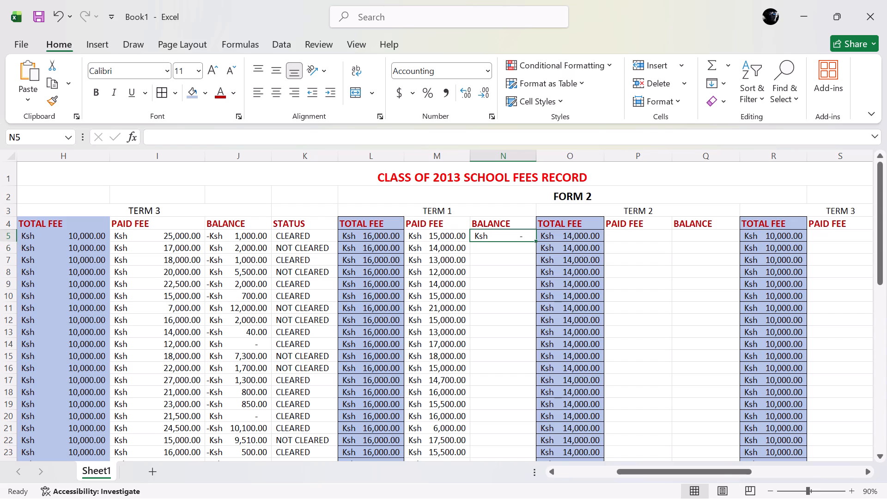
pyautogui.moveTo(534, 239); pyautogui.dragTo(532, 443)
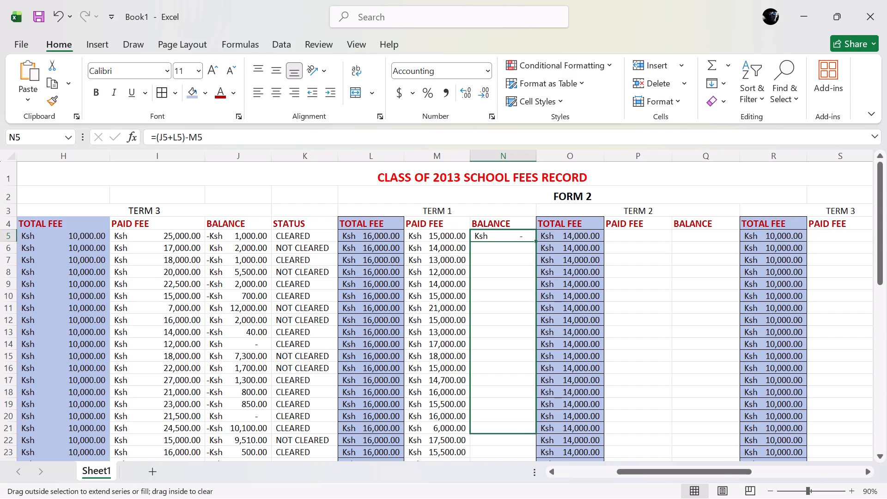
pyautogui.moveTo(532, 443); pyautogui.dragTo(534, 464)
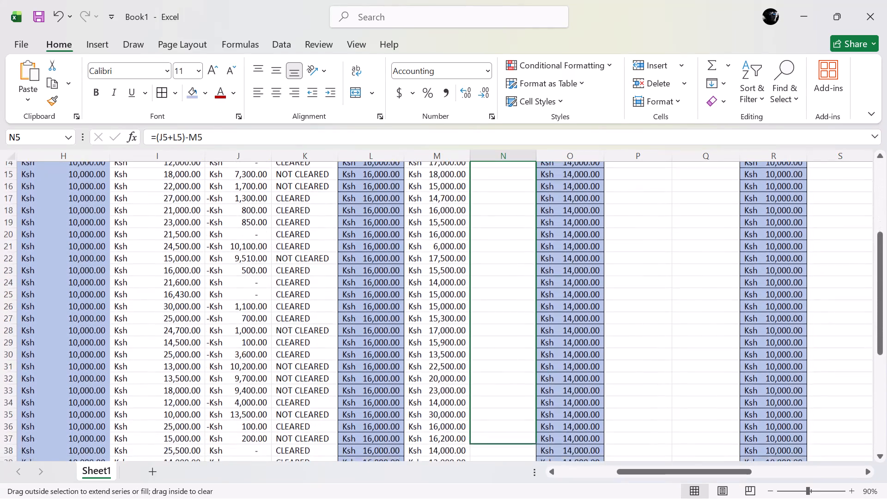
pyautogui.moveTo(534, 464); pyautogui.dragTo(534, 464)
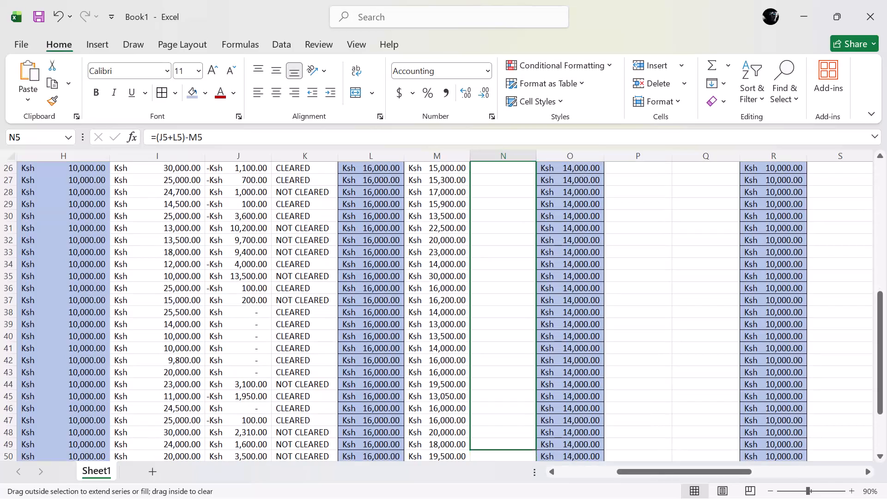
pyautogui.moveTo(534, 464); pyautogui.dragTo(529, 408)
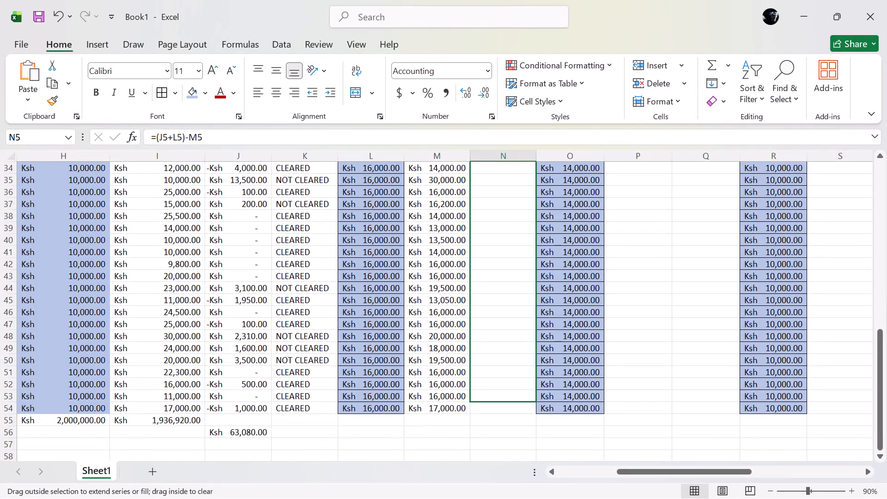
pyautogui.moveTo(529, 408); pyautogui.dragTo(529, 409)
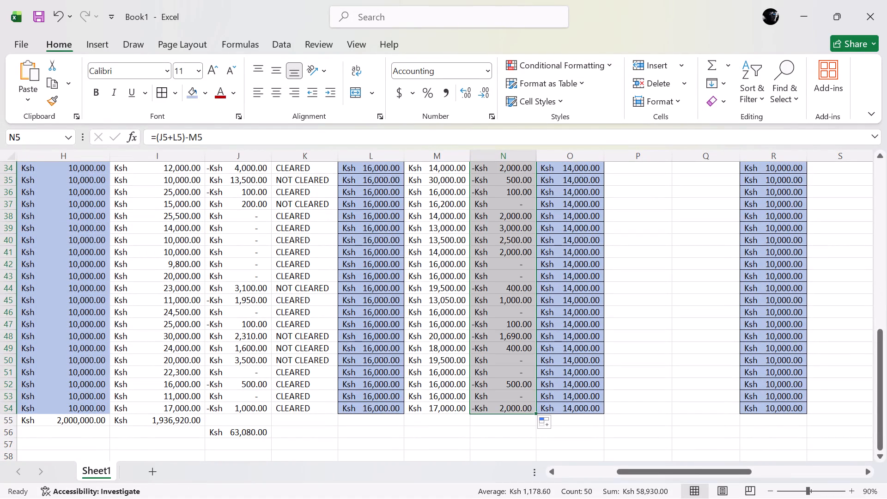
pyautogui.click(515, 316)
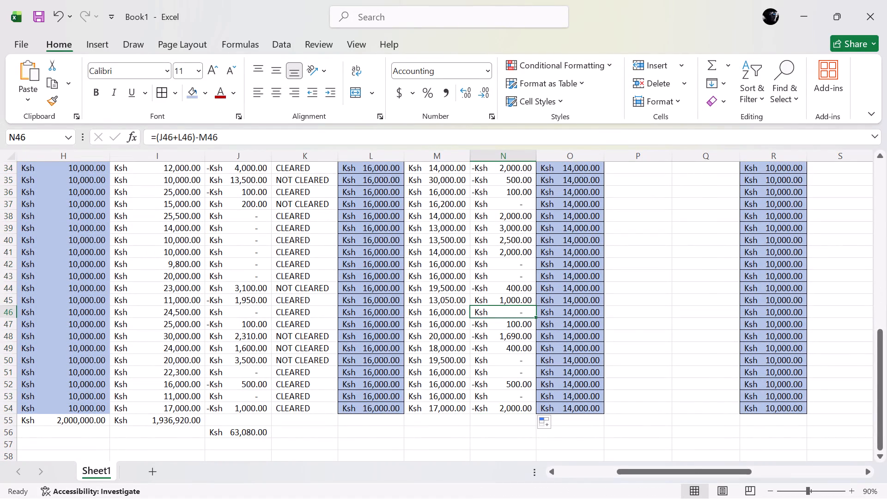
# Review the Form 1 and Form 2 fee and balance columns across the sheet and down to the last student row.
pyautogui.hscroll(3, 572, 297)
pyautogui.hscroll(-1, 572, 297)
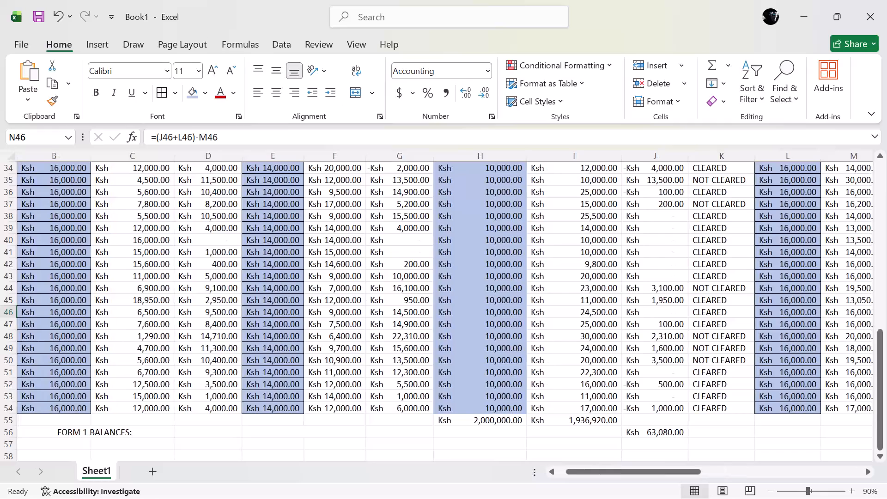
pyautogui.scroll(2, 572, 297)
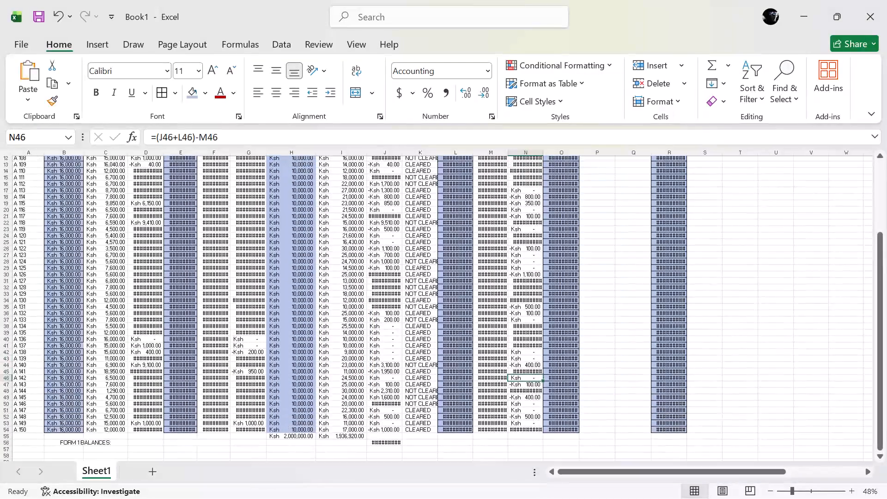
pyautogui.scroll(1, 572, 297)
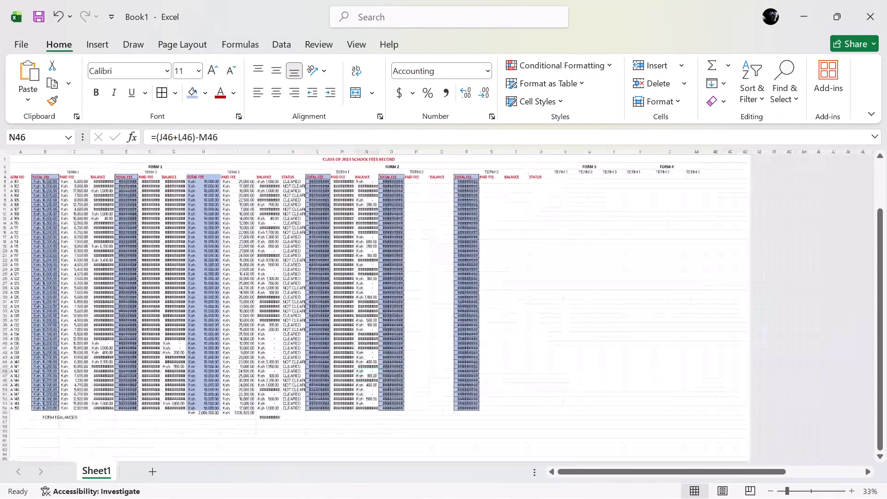
pyautogui.hscroll(1, 619, 298)
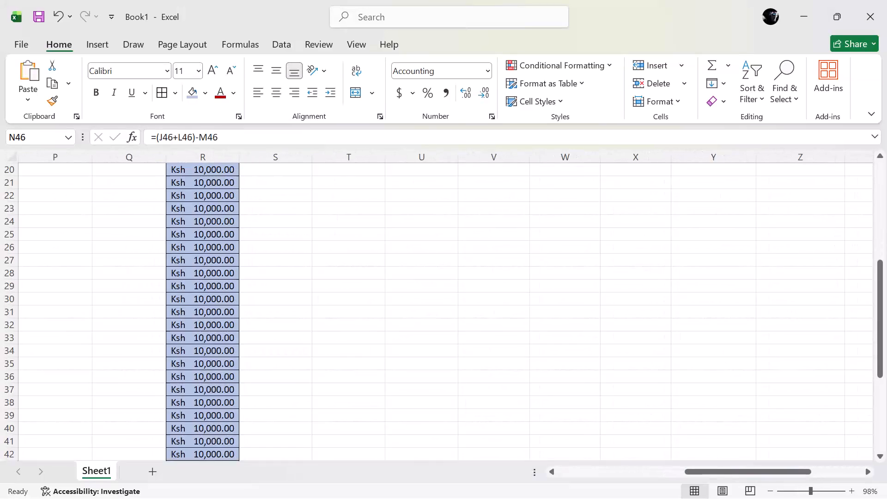
pyautogui.hscroll(5, 619, 298)
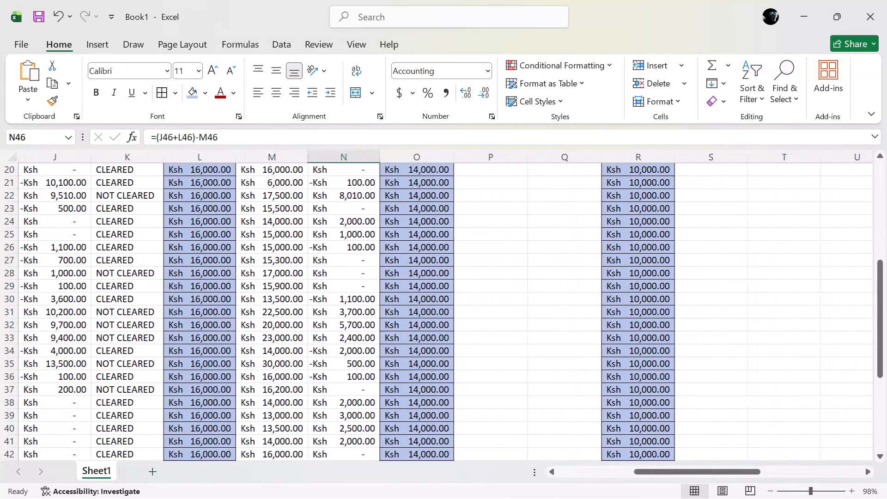
pyautogui.hscroll(4, 632, 298)
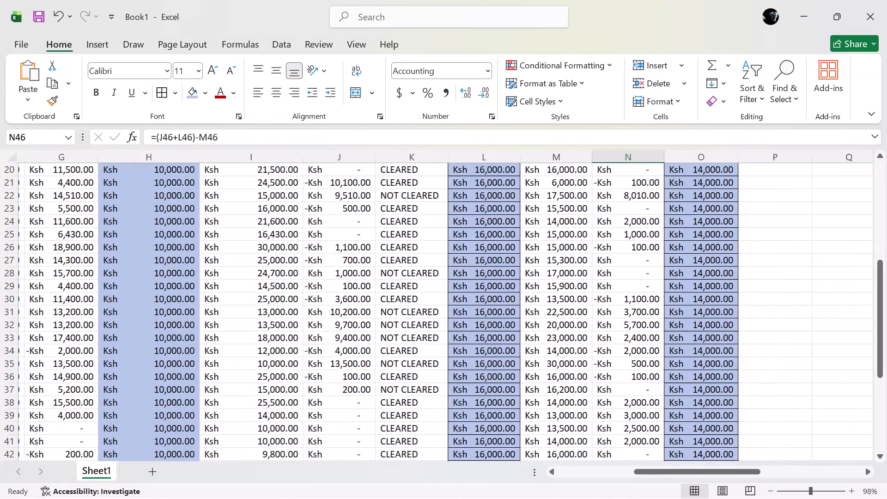
pyautogui.scroll(-2, 632, 298)
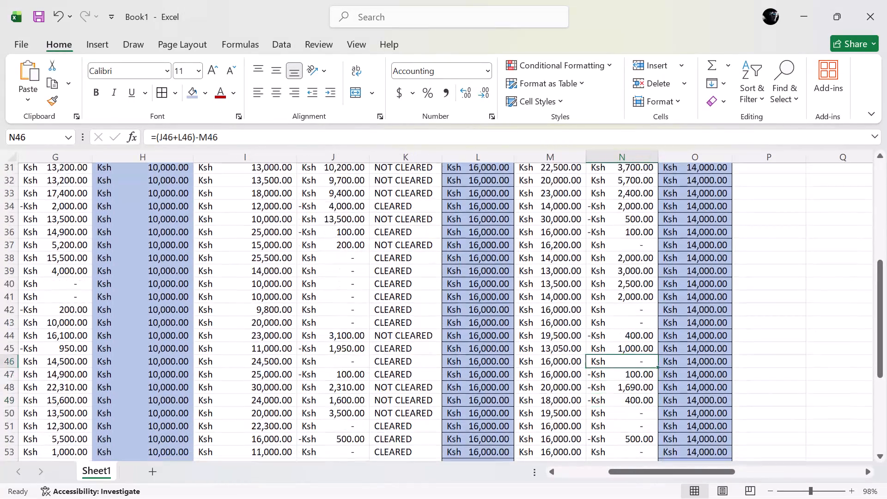
pyautogui.scroll(-2, 632, 298)
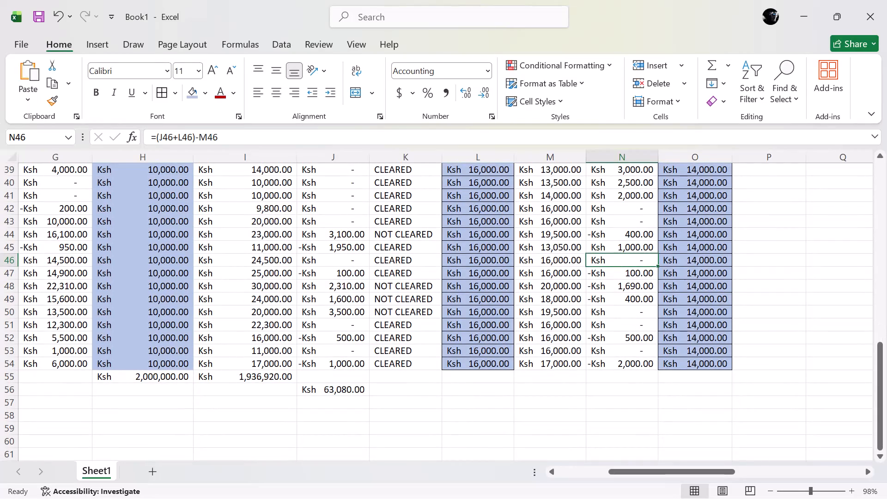
pyautogui.hscroll(-2, 687, 323)
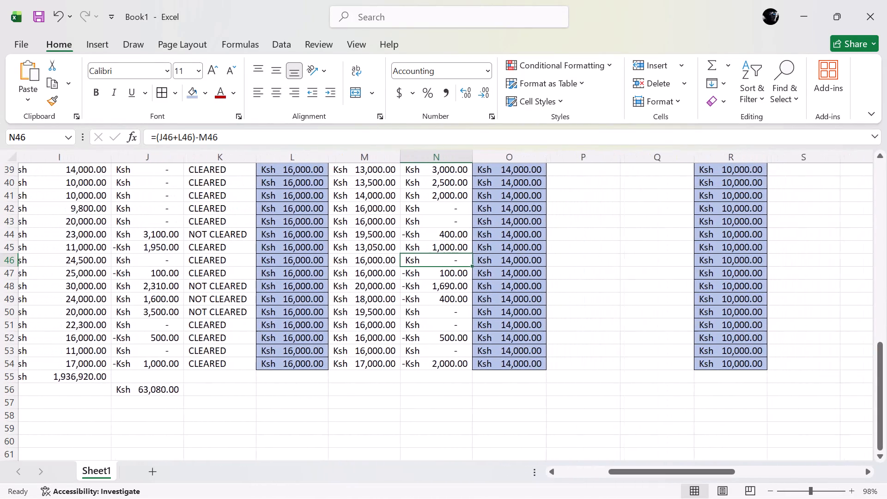
# Start the Form 2 TERM 2 PAID FEE column with 14000 in P5, 16000 in P6 and 16000 in P7.
pyautogui.scroll(3, 687, 323)
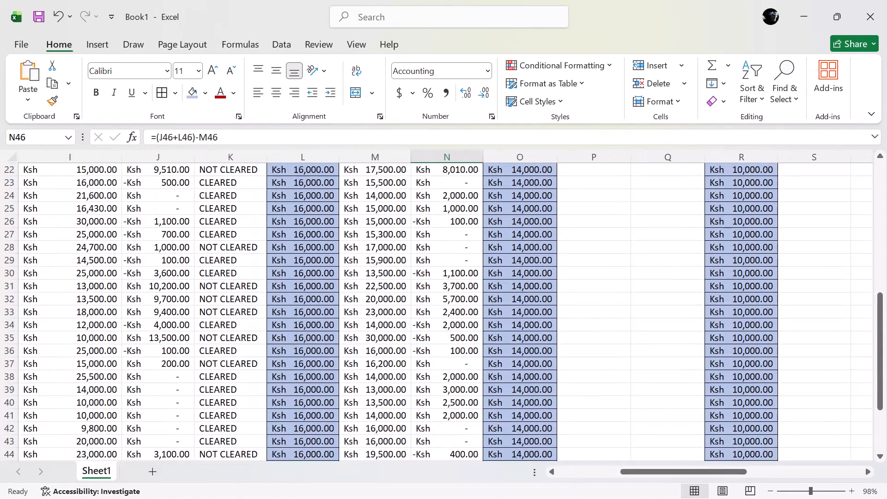
pyautogui.scroll(4, 687, 323)
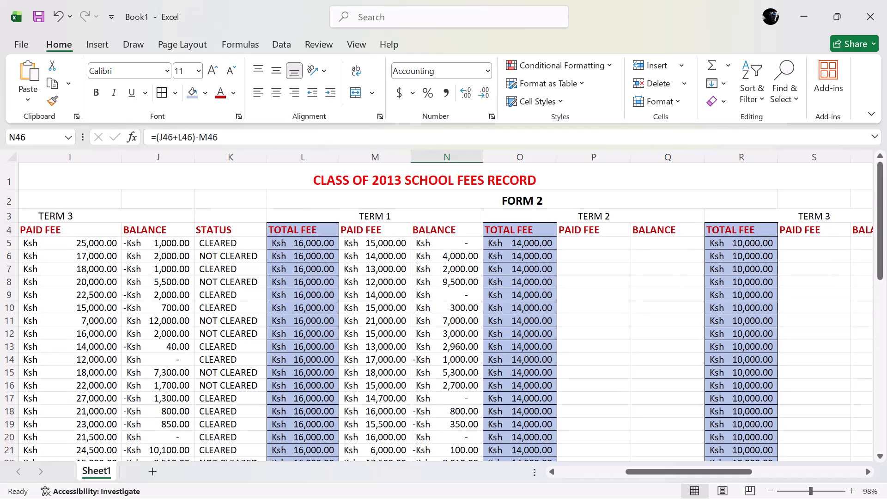
pyautogui.click(588, 247)
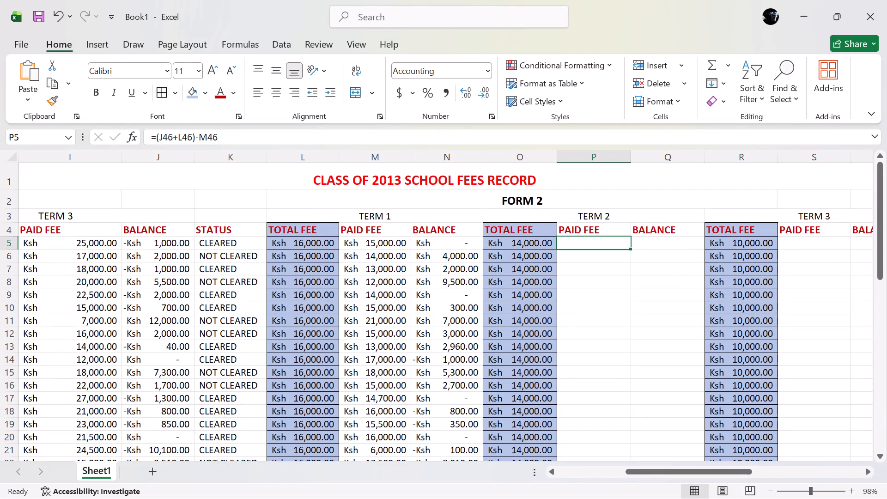
pyautogui.write('14')
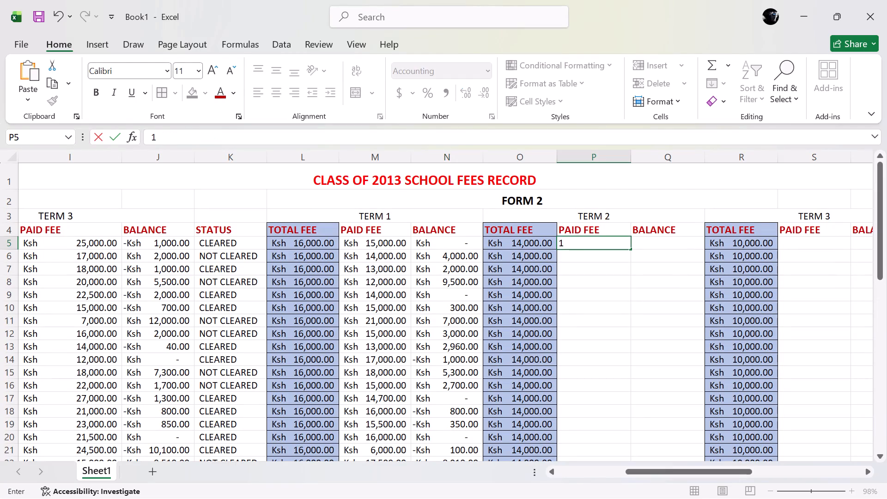
pyautogui.write('000')
pyautogui.press('Down')
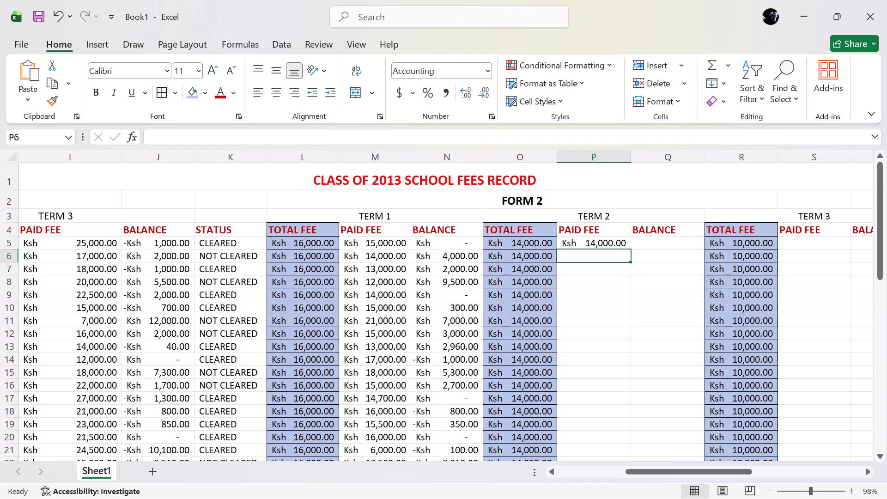
pyautogui.write('16')
pyautogui.write('000')
pyautogui.press('Down')
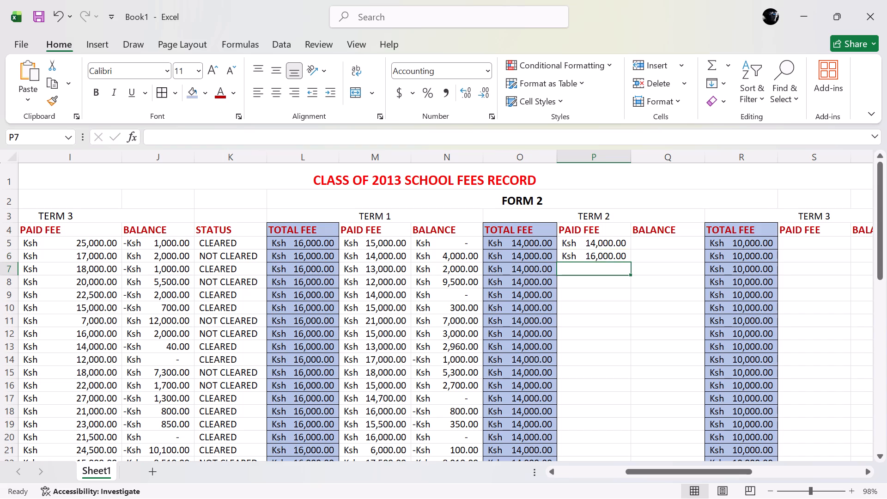
pyautogui.write('16000')
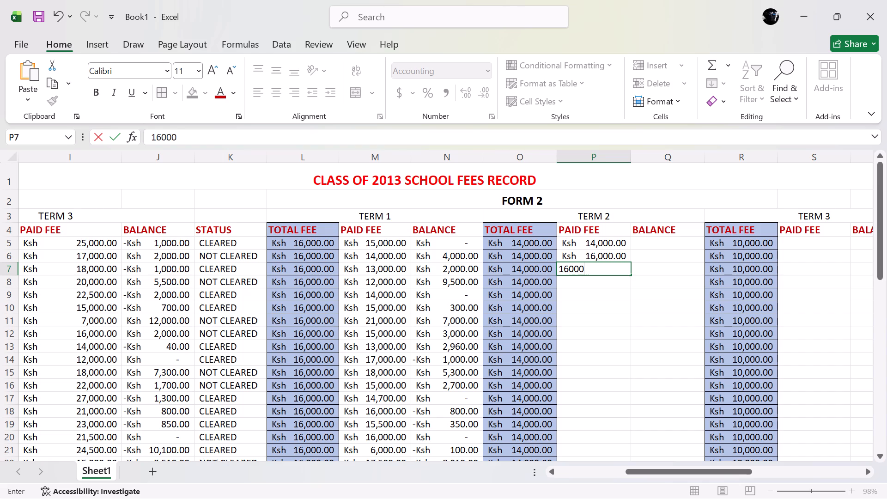
pyautogui.press('Down')
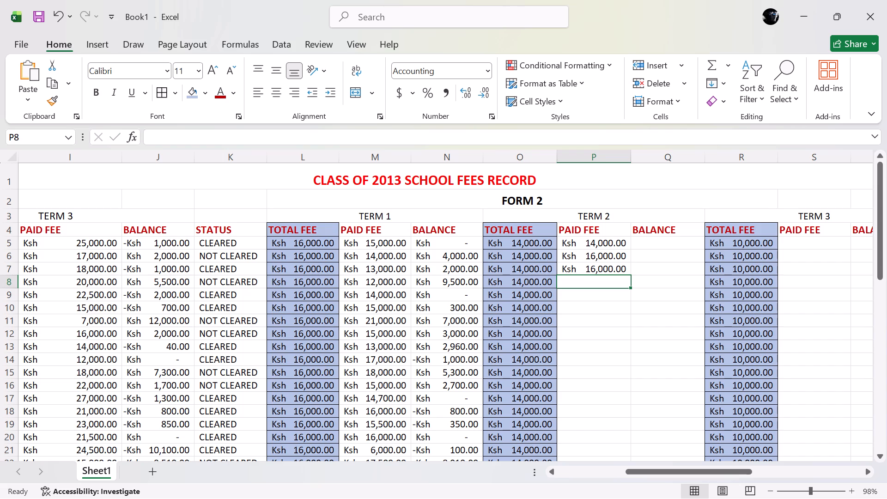
# Enter 18500, 14000, 14300, 18000 and 15000 in P8 to P12 of the Form 2 TERM 2 PAID FEE column.
pyautogui.write('18500')
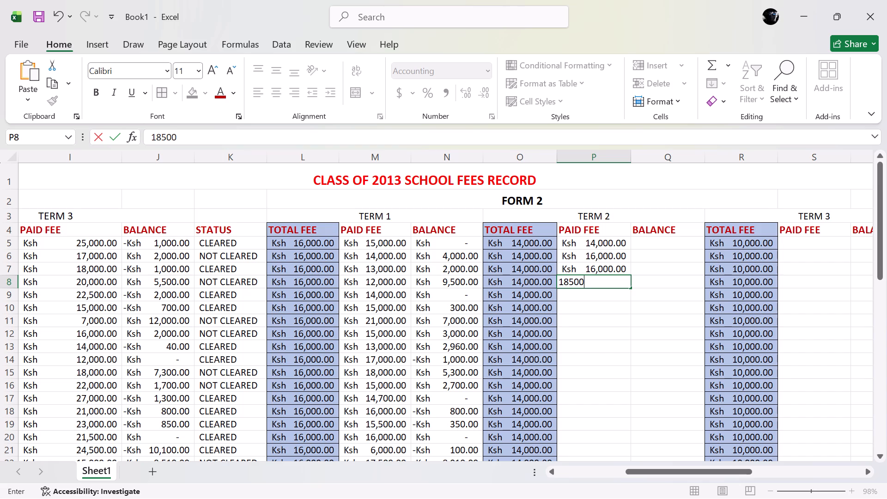
pyautogui.press('Down')
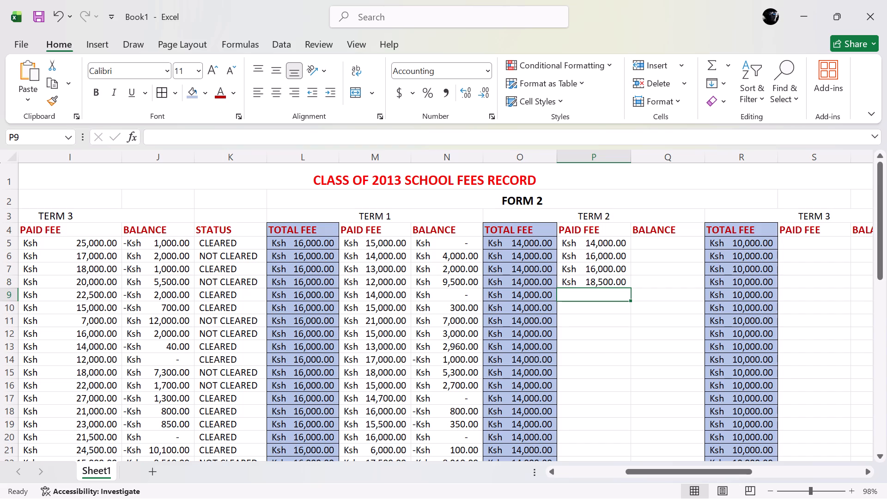
pyautogui.write('14')
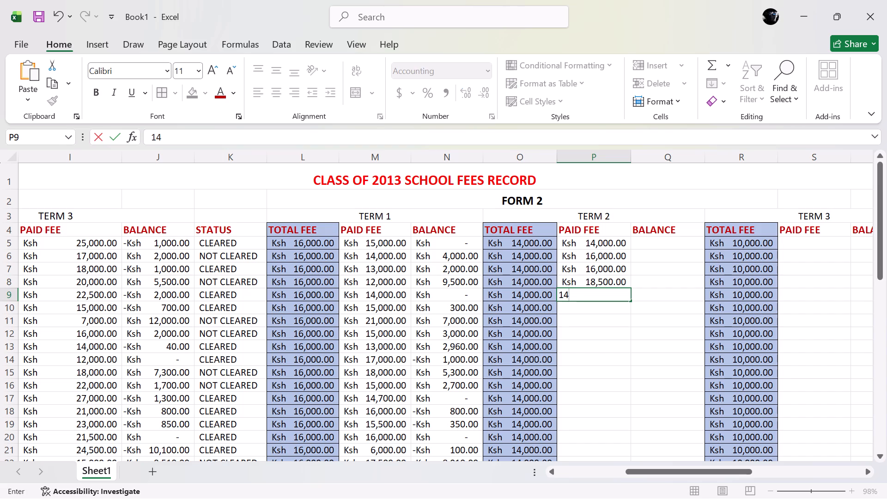
pyautogui.write('000')
pyautogui.press('Down')
pyautogui.write('14300')
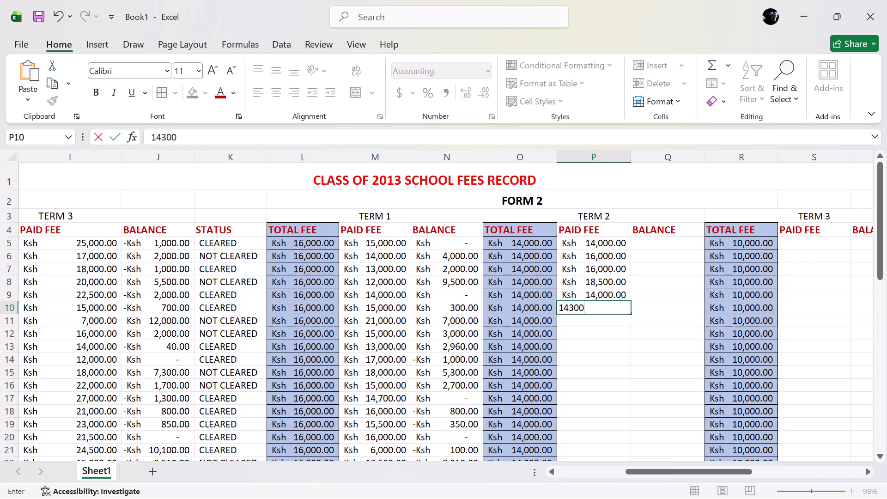
pyautogui.press('Down')
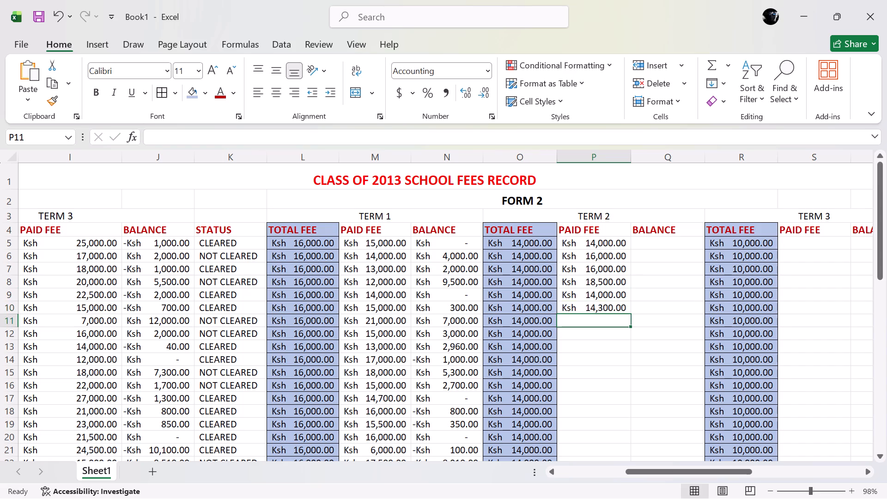
pyautogui.press('1')
pyautogui.write('8000')
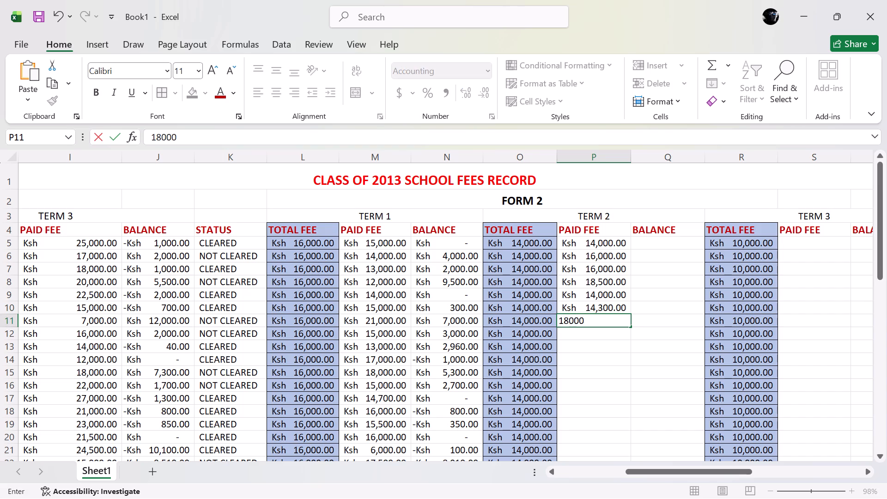
pyautogui.press('Down')
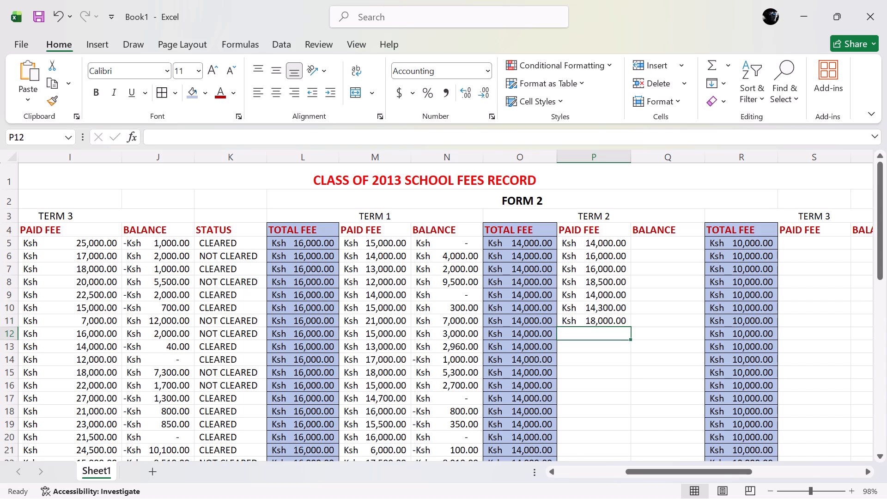
pyautogui.write('15000')
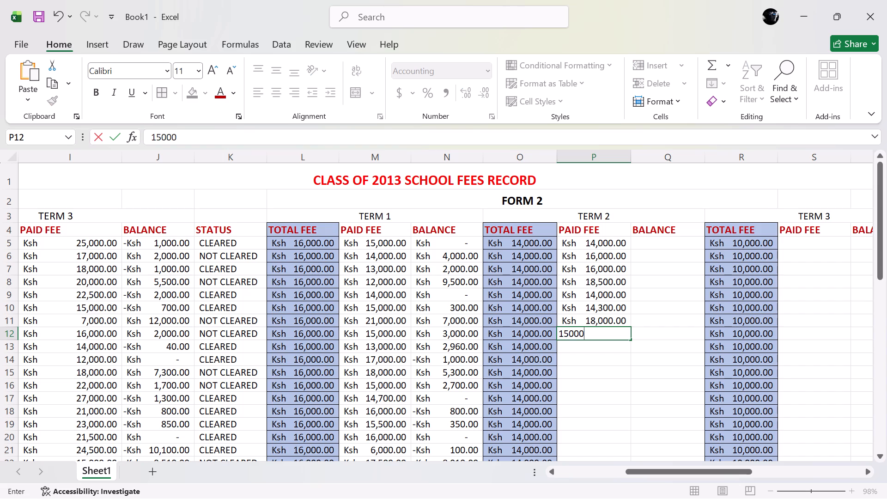
pyautogui.press('Down')
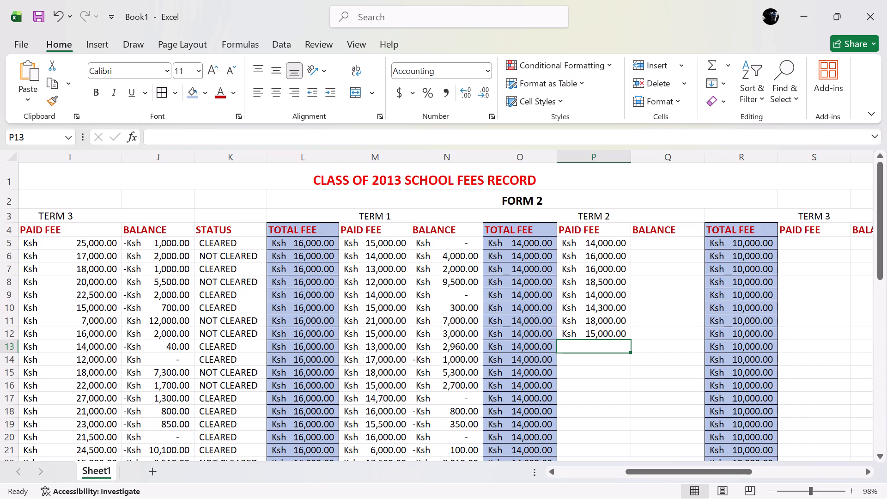
# Continue the Form 2 TERM 2 PAID FEE column with 16960 in P13, 13000 in P14 and 19000 in P15.
pyautogui.press('1')
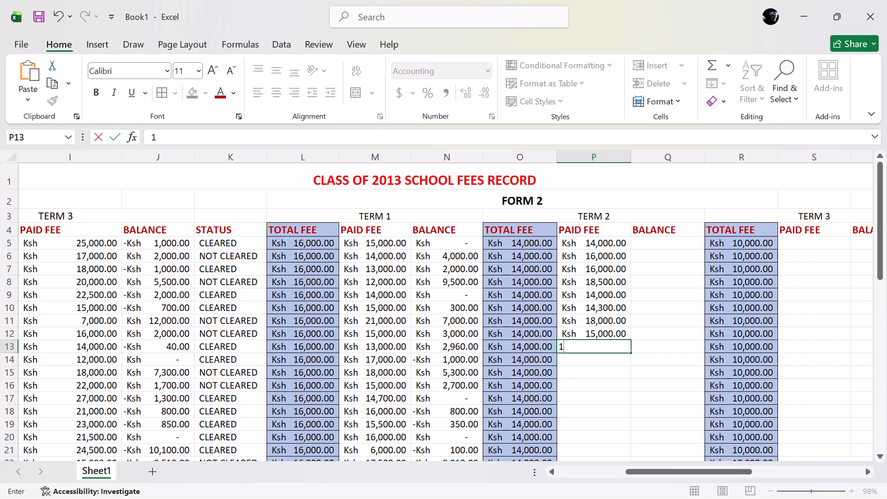
pyautogui.press('6')
pyautogui.press('9')
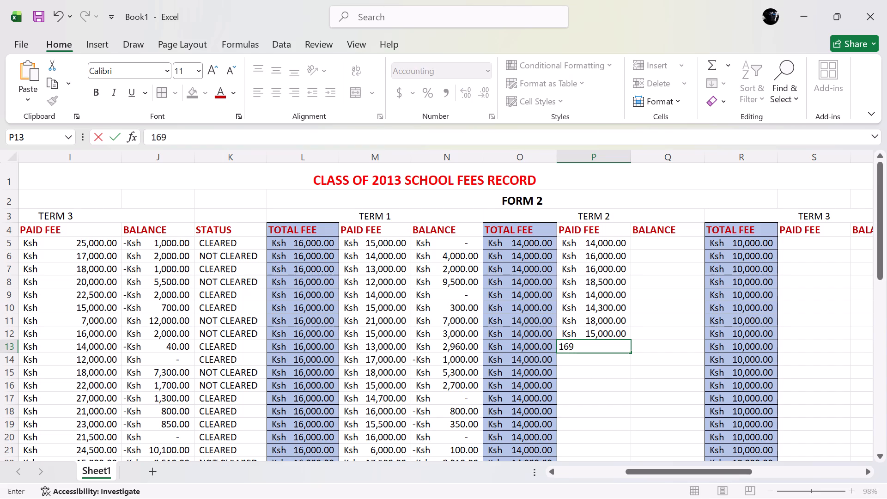
pyautogui.write('60')
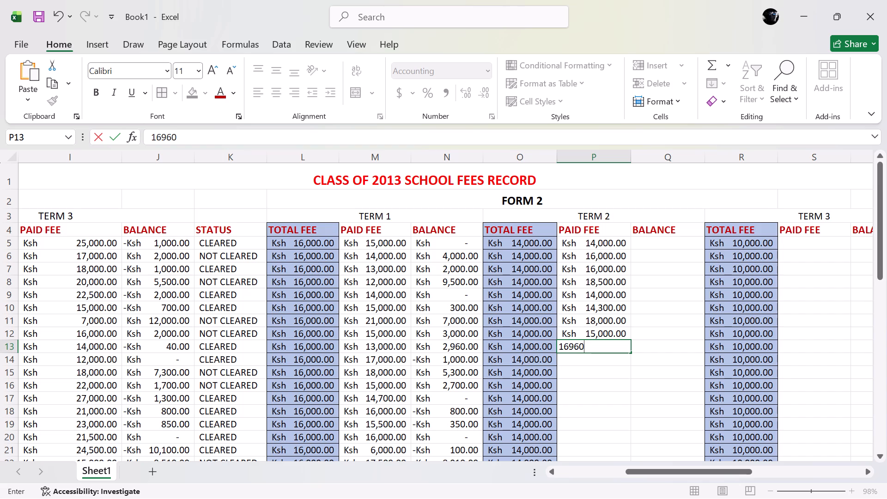
pyautogui.press('Down')
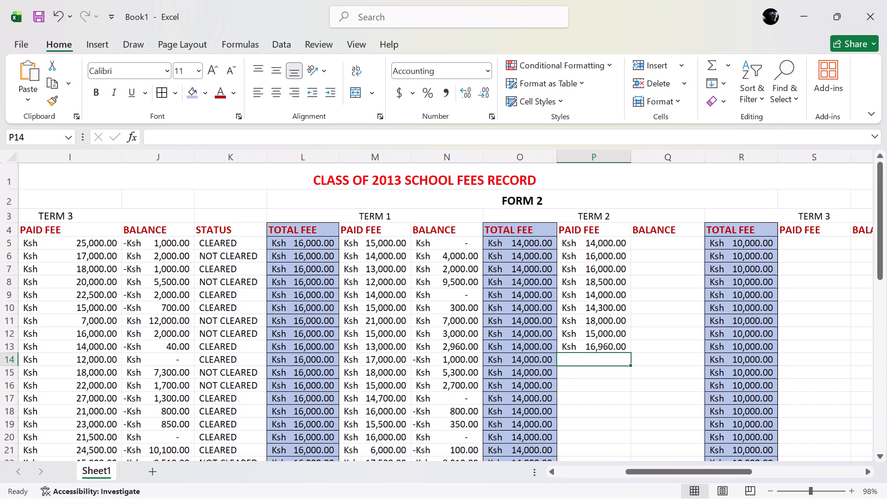
pyautogui.press('1')
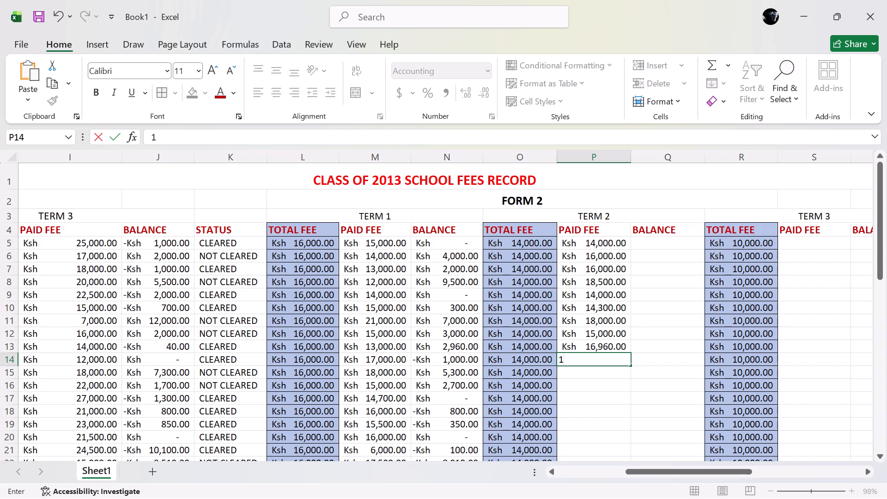
pyautogui.press('3')
pyautogui.write('000')
pyautogui.press('Down')
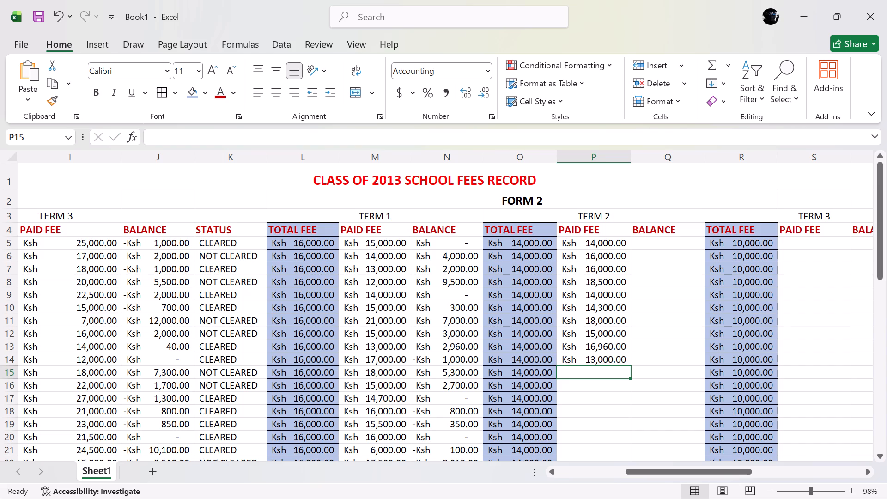
pyautogui.press('1')
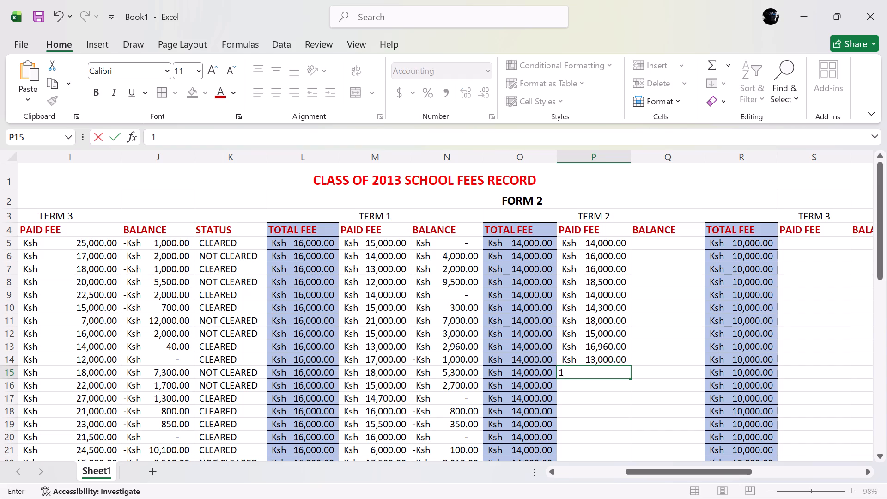
pyautogui.write('9000')
pyautogui.press('Down')
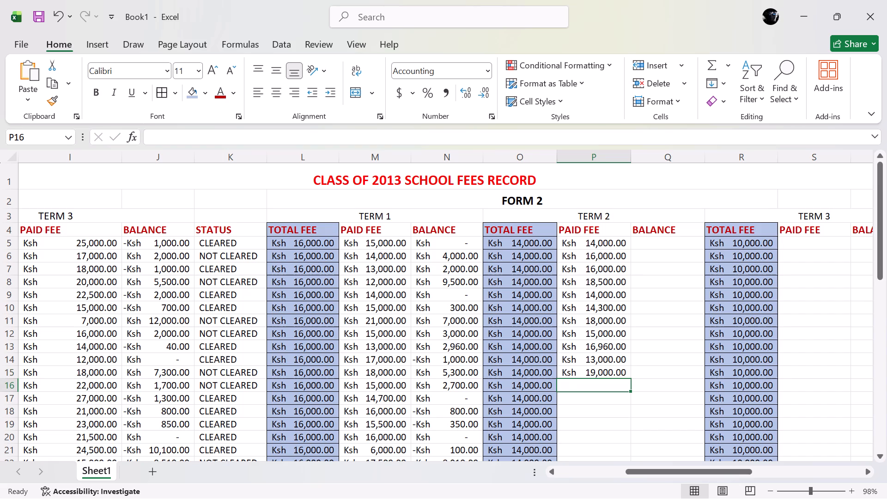
# Enter 14000 in P16 and 13000 in P17 of the Form 2 TERM 2 PAID FEE column.
pyautogui.press('1')
pyautogui.write('4000')
pyautogui.press('Down')
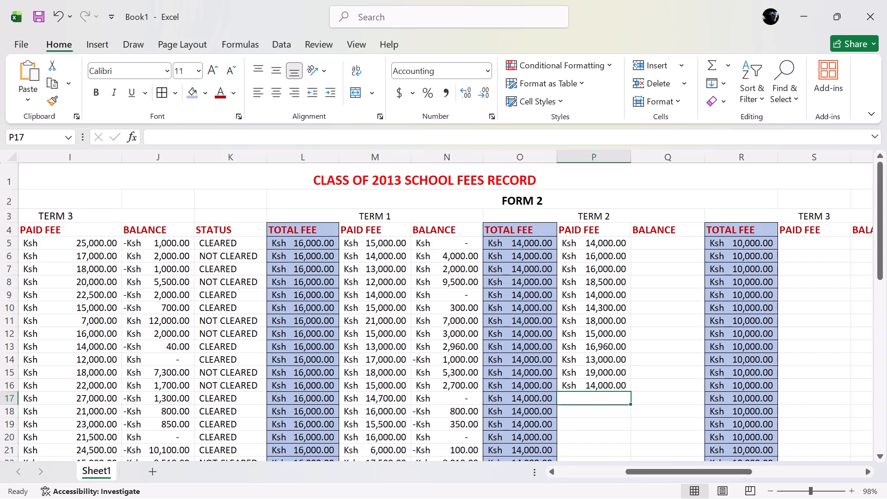
pyautogui.press('1')
pyautogui.press('3')
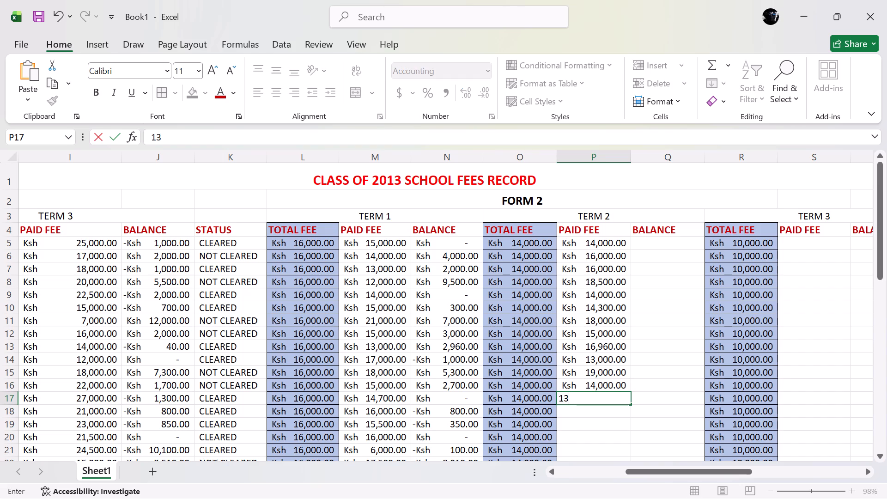
pyautogui.write('00')
pyautogui.press('0')
pyautogui.press('Down')
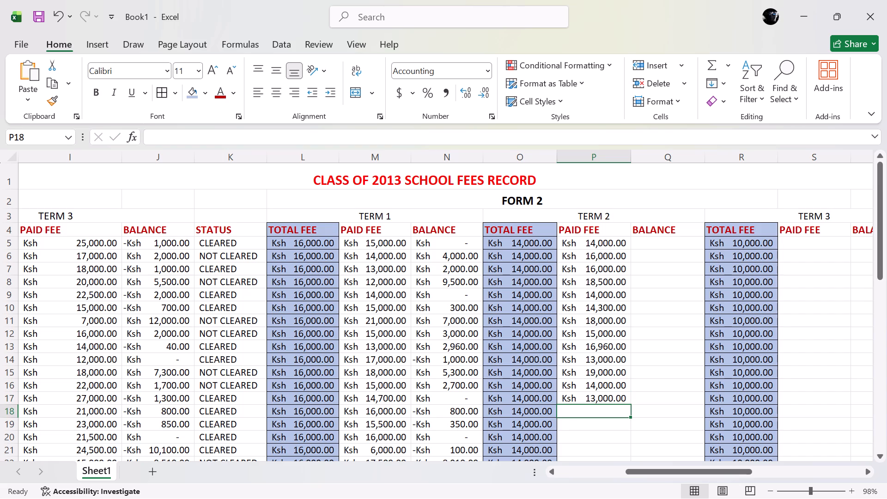
# Enter 13000 in P18 and 13650 in P19 of the Form 2 TERM 2 PAID FEE column.
pyautogui.press('1')
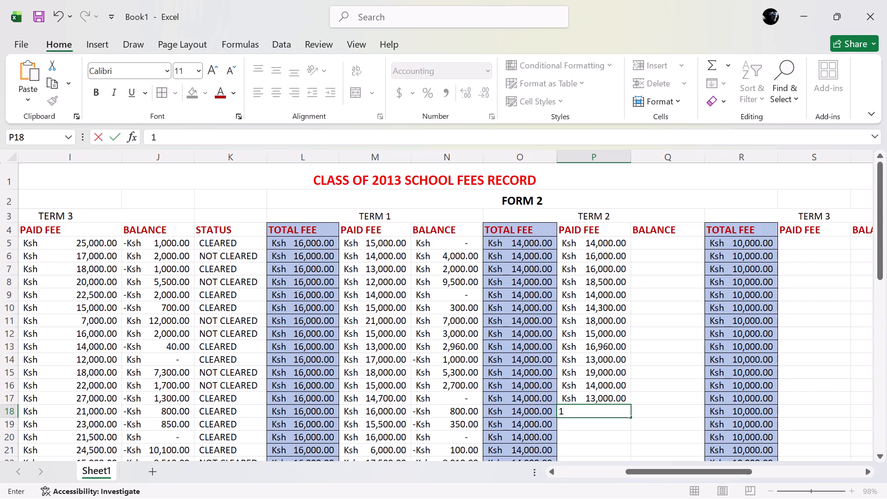
pyautogui.write('3000')
pyautogui.press('Down')
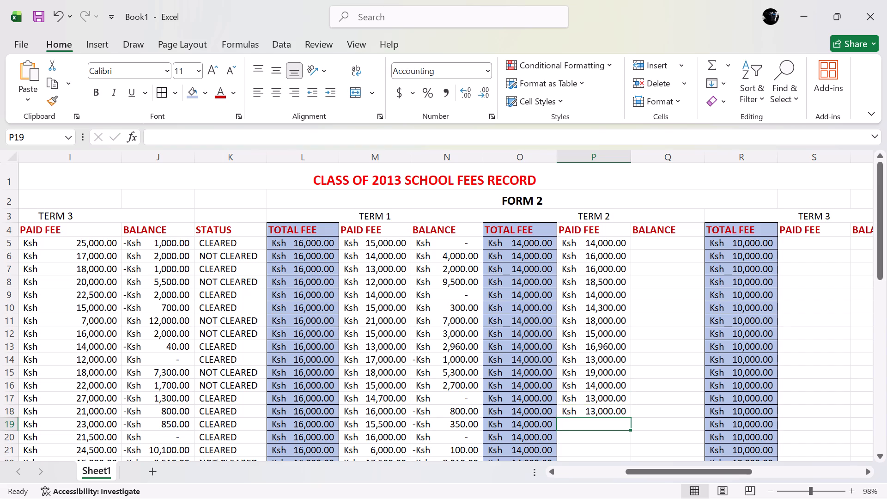
pyautogui.scroll(-1, 600, 298)
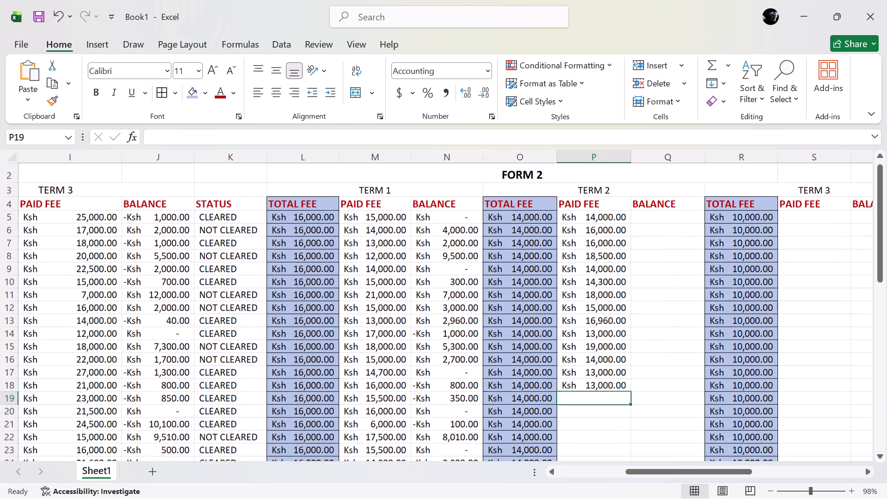
pyautogui.scroll(-1, 600, 298)
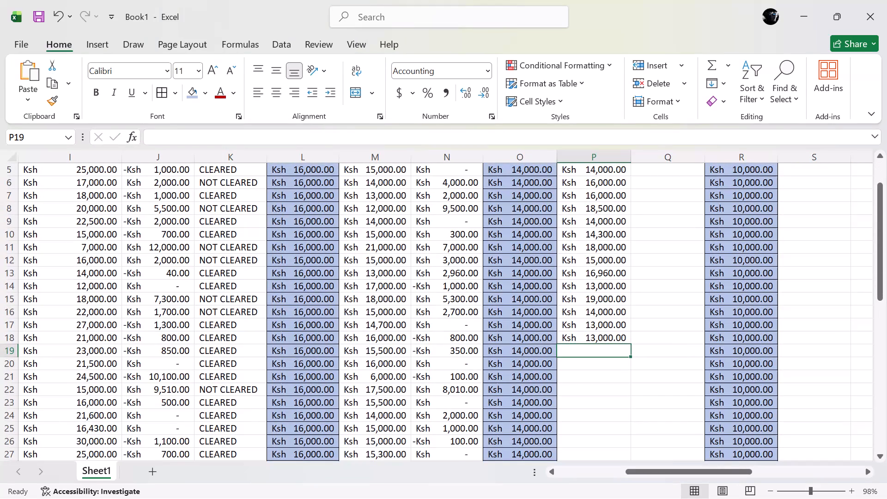
pyautogui.write('13')
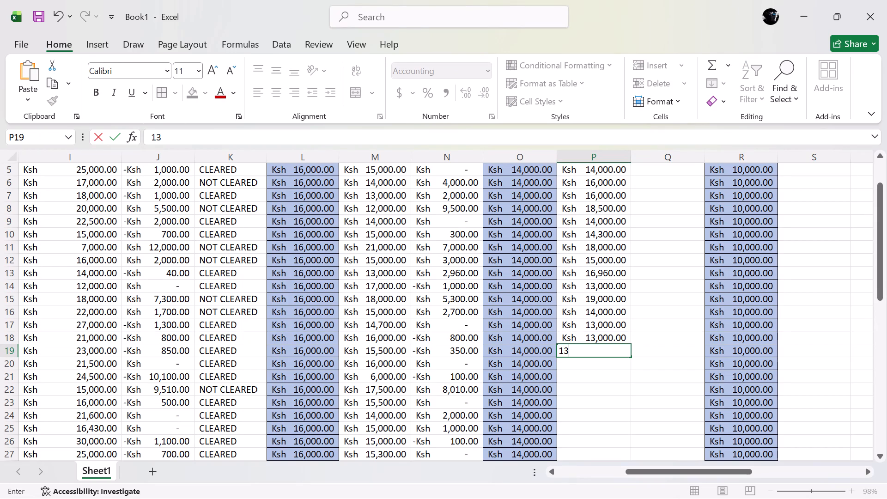
pyautogui.write('75')
pyautogui.press('0')
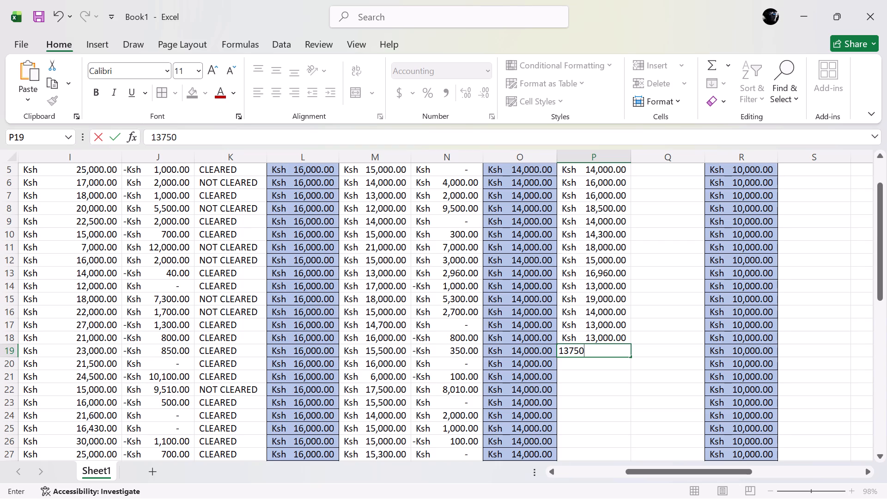
pyautogui.press('BackSpace')
pyautogui.press('BackSpace')
pyautogui.press('BackSpace')
pyautogui.write('65')
pyautogui.press('0')
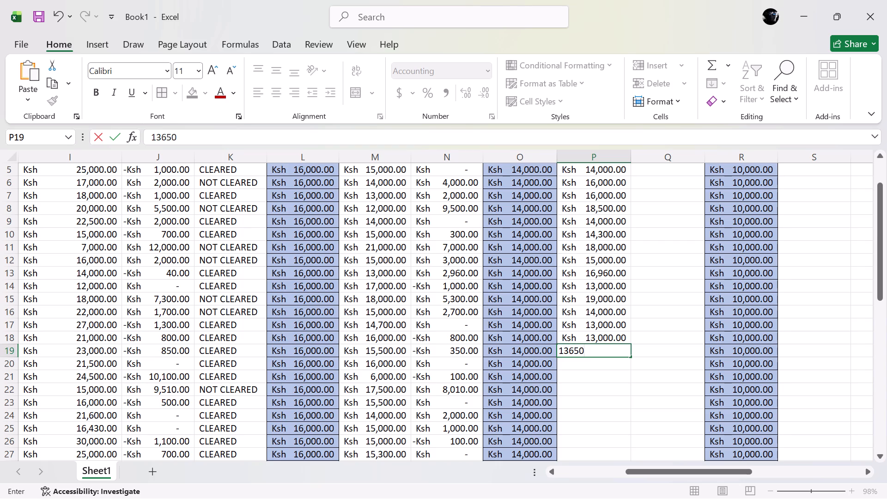
pyautogui.press('Down')
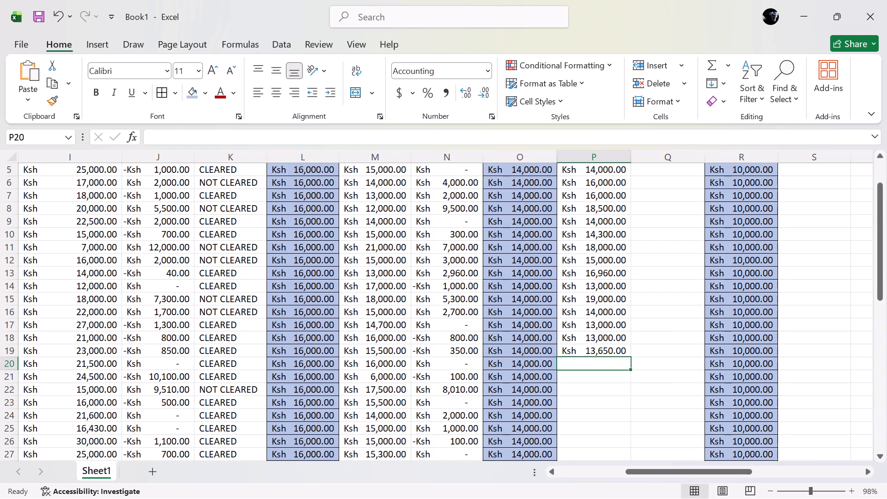
# Continue the Form 2 TERM 2 PAID FEE column with 14000, 13500, 22000 and 14000 in P20 to P23.
pyautogui.write('14000')
pyautogui.press('Down')
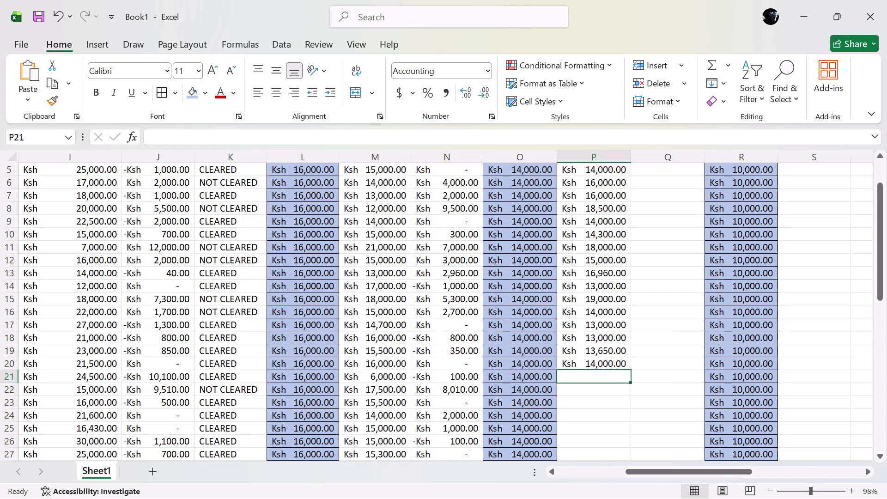
pyautogui.write('13')
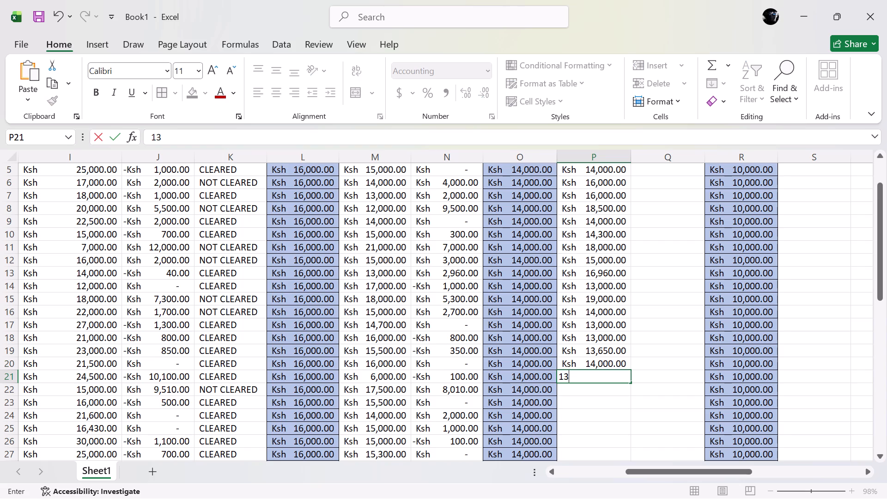
pyautogui.write('500')
pyautogui.press('Down')
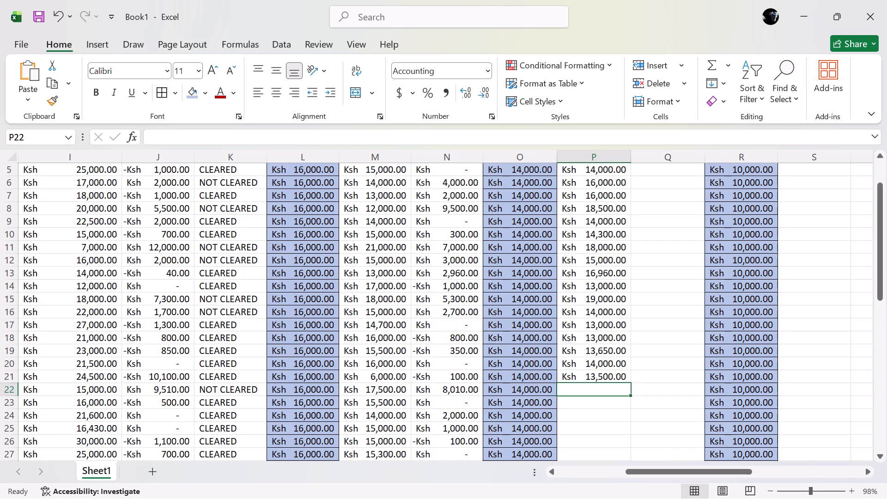
pyautogui.write('22')
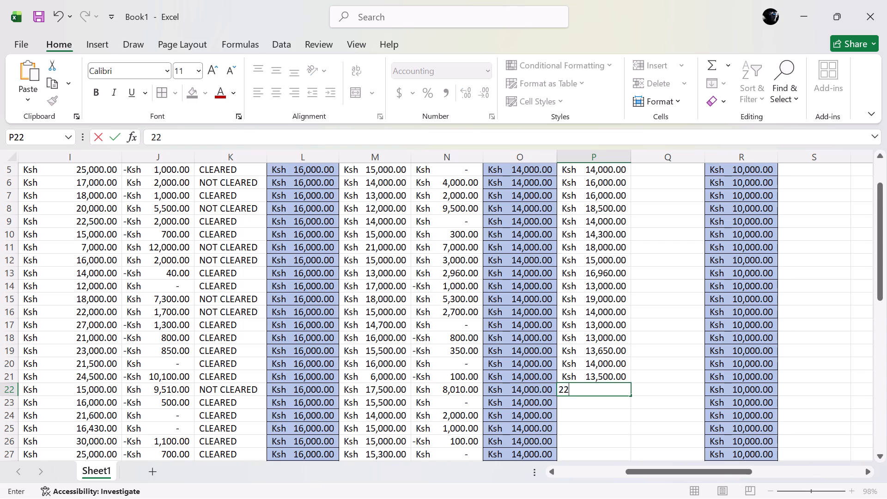
pyautogui.write('000')
pyautogui.press('Down')
pyautogui.write('14000')
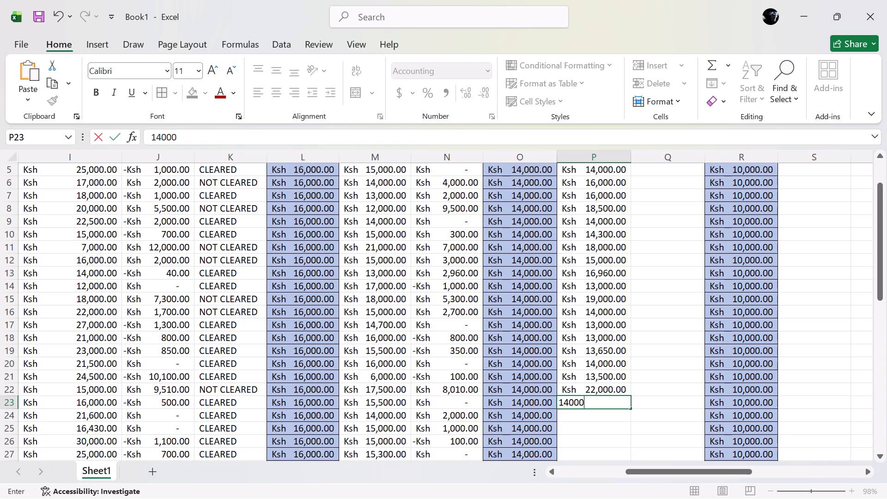
pyautogui.press('Down')
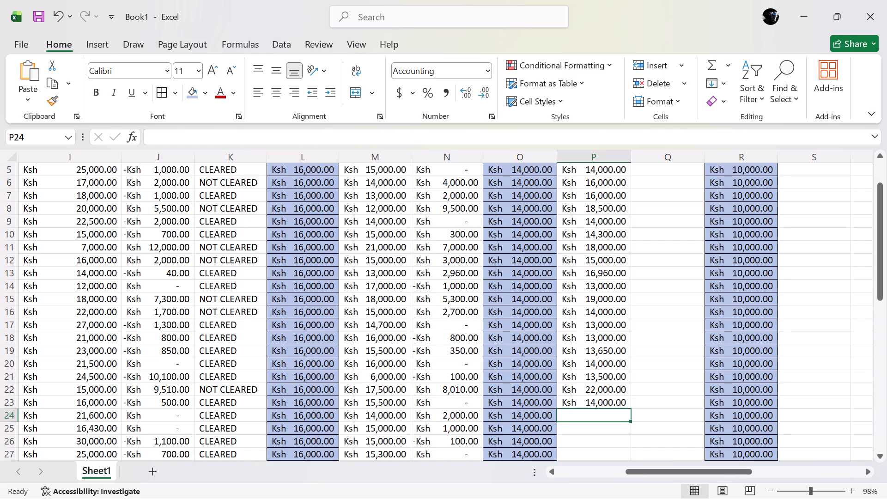
# Enter 16000, 15000, 14000 and 13500 in P24 to P27 of the Form 2 TERM 2 PAID FEE column.
pyautogui.press('1')
pyautogui.write('6000')
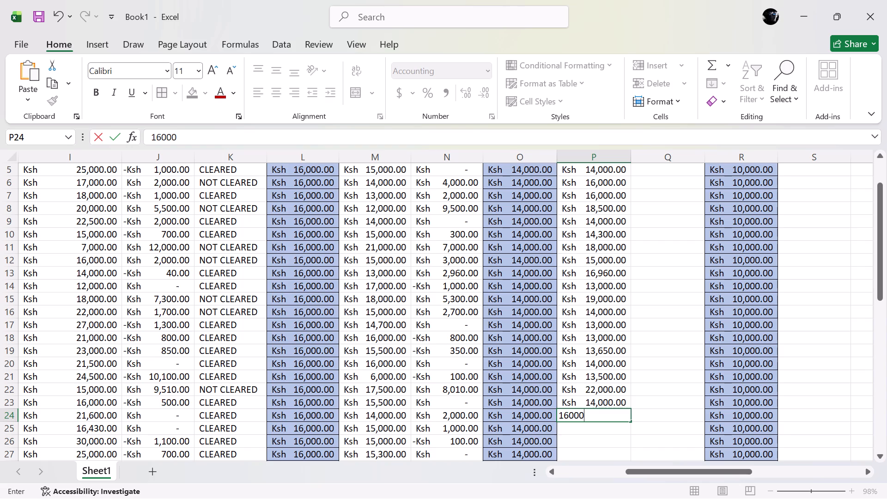
pyautogui.press('Down')
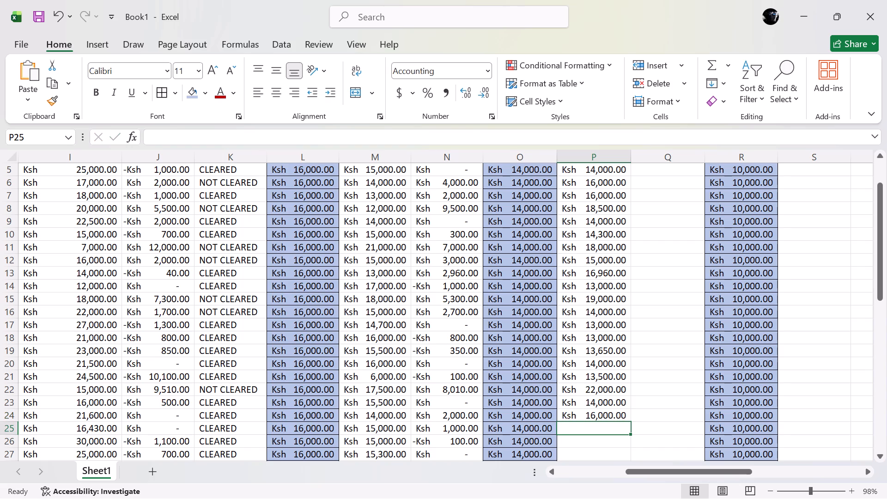
pyautogui.press('1')
pyautogui.write('5000')
pyautogui.press('Down')
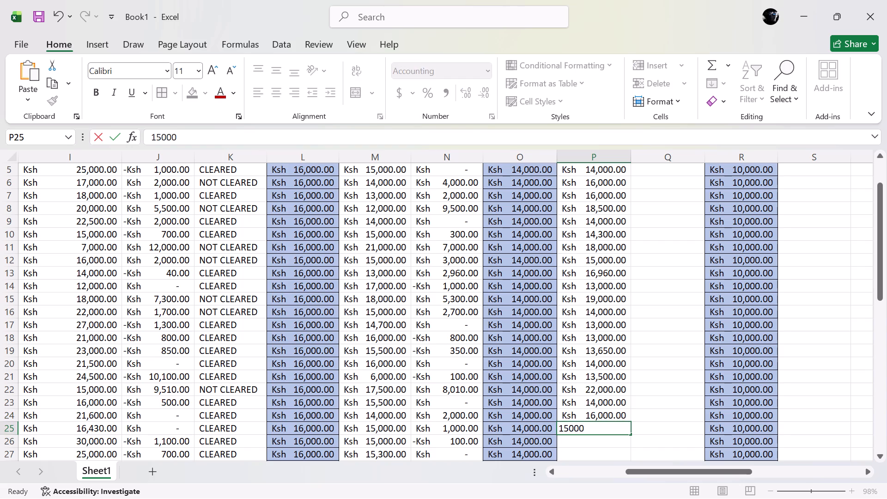
pyautogui.write('14')
pyautogui.write('000')
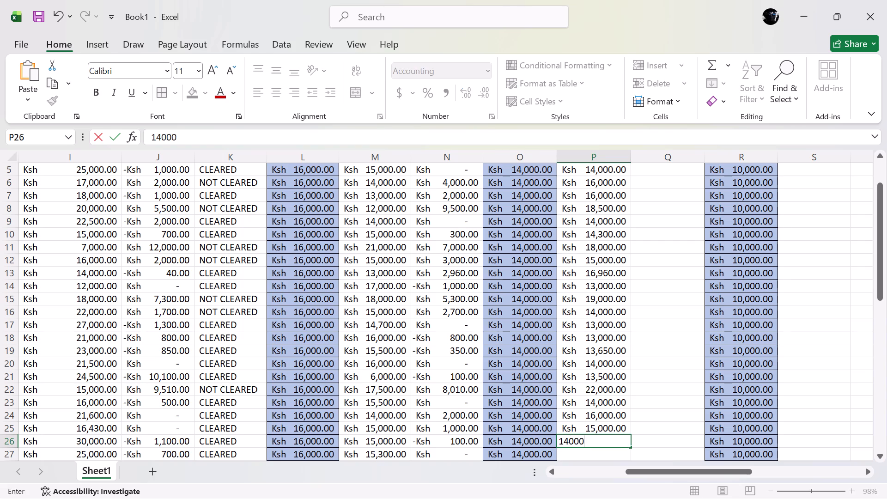
pyautogui.press('Down')
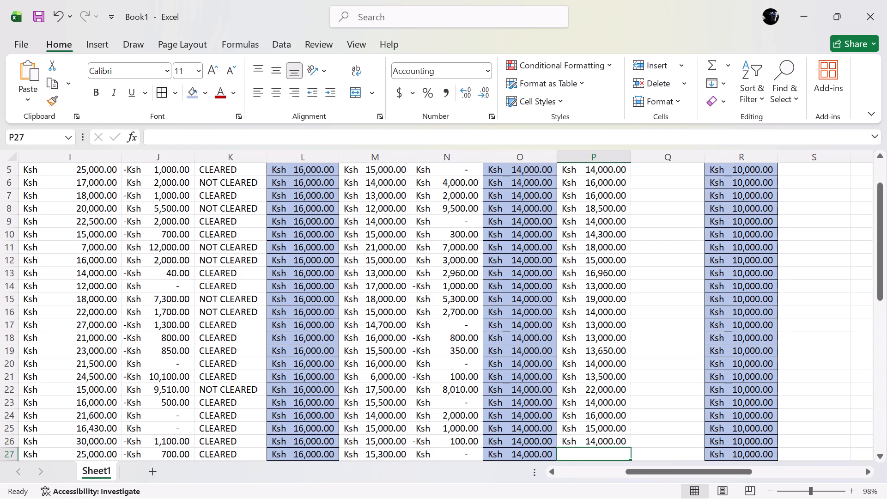
pyautogui.write('13')
pyautogui.write('500')
pyautogui.press('Down')
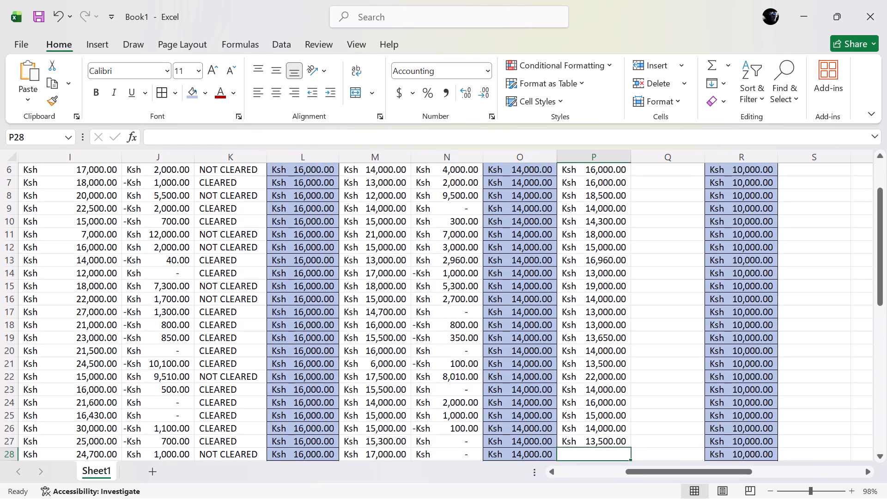
# Enter 12900, 14000, 13000 and 17700 in P28 to P31 of the Form 2 TERM 2 PAID FEE column.
pyautogui.scroll(-2, 569, 418)
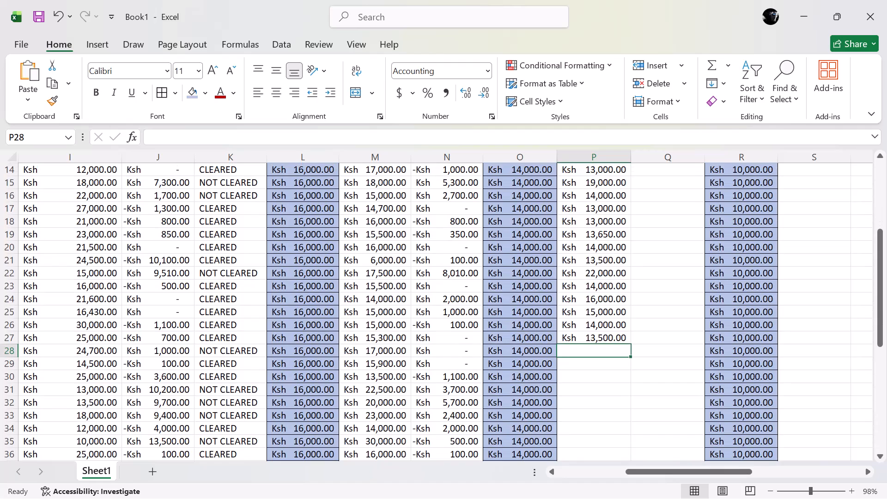
pyautogui.press('1')
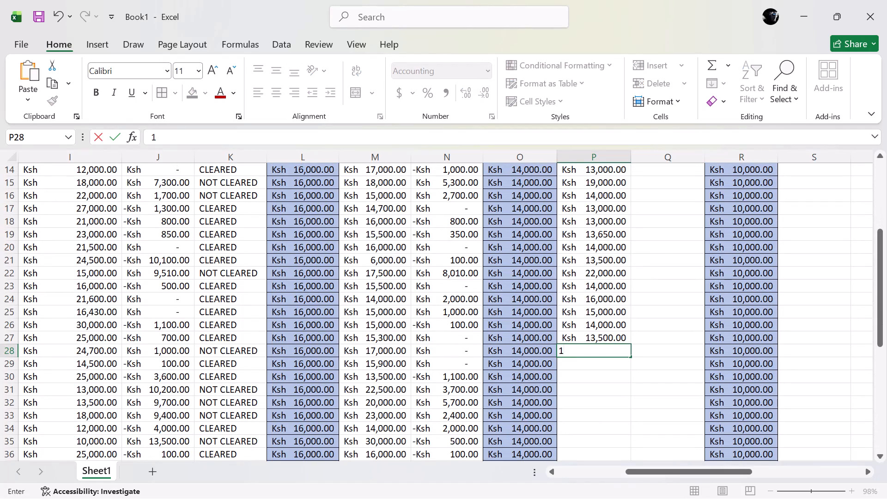
pyautogui.press('2')
pyautogui.write('900')
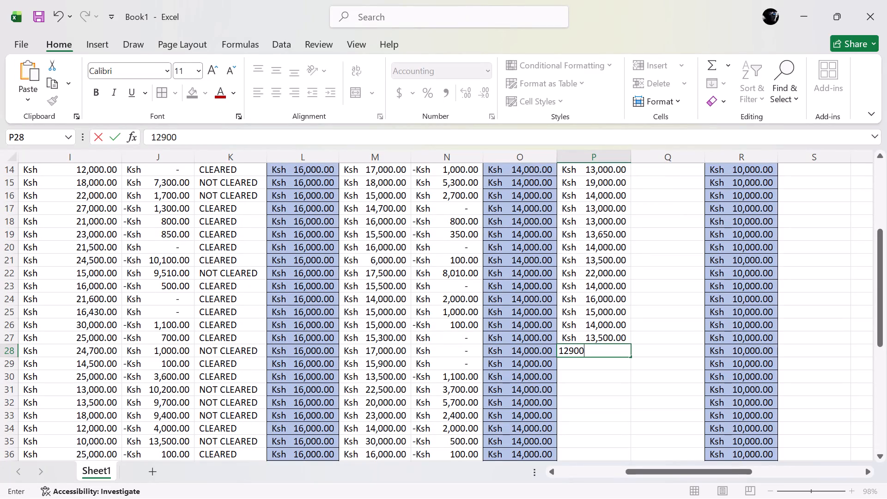
pyautogui.press('Down')
pyautogui.write('14')
pyautogui.write('000')
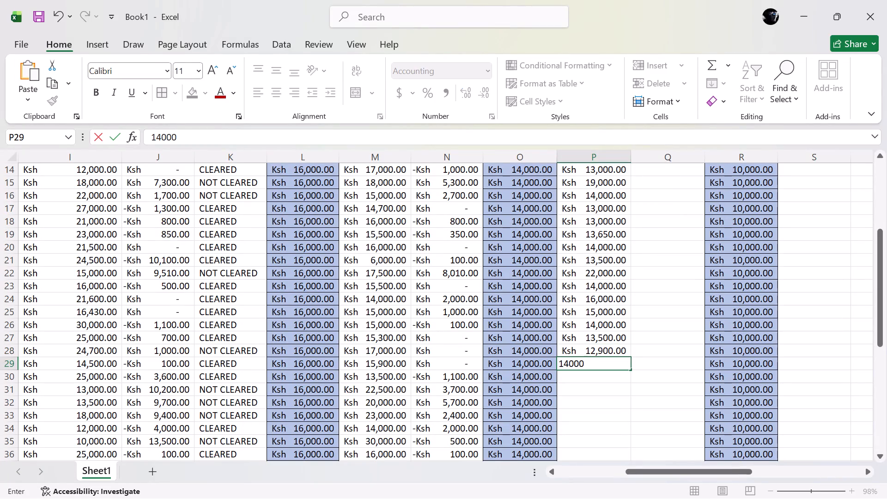
pyautogui.press('Down')
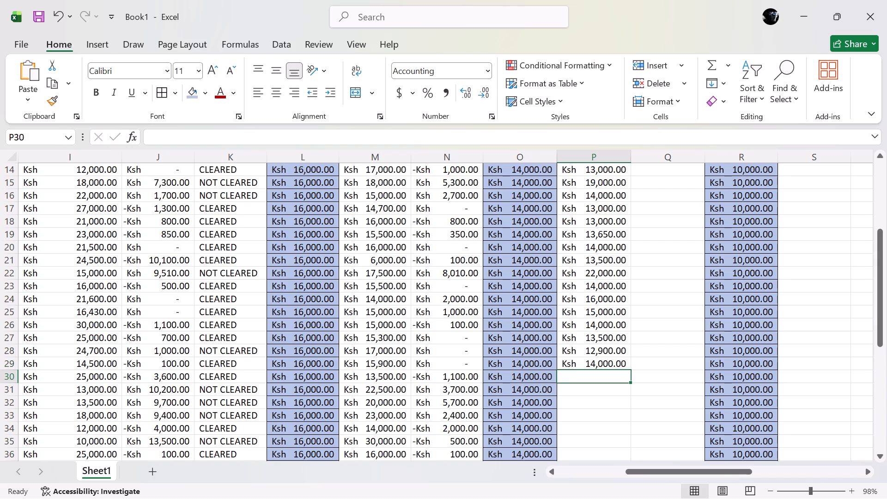
pyautogui.write('13')
pyautogui.write('000')
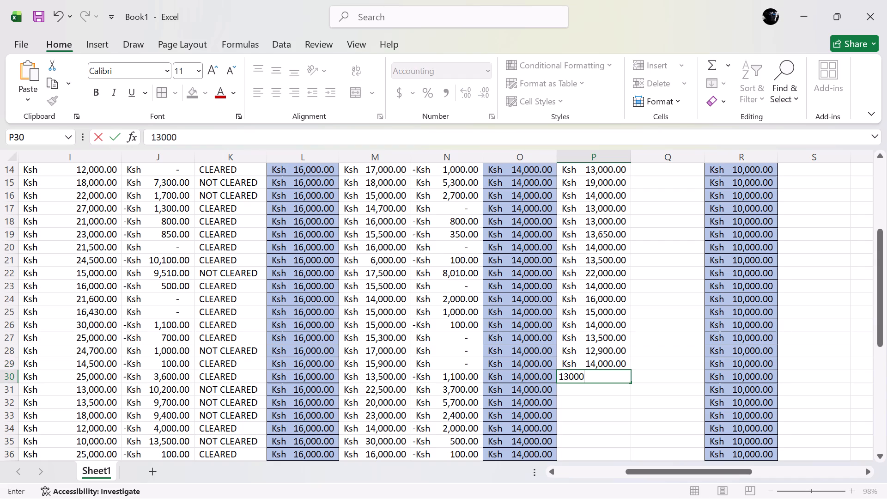
pyautogui.press('Down')
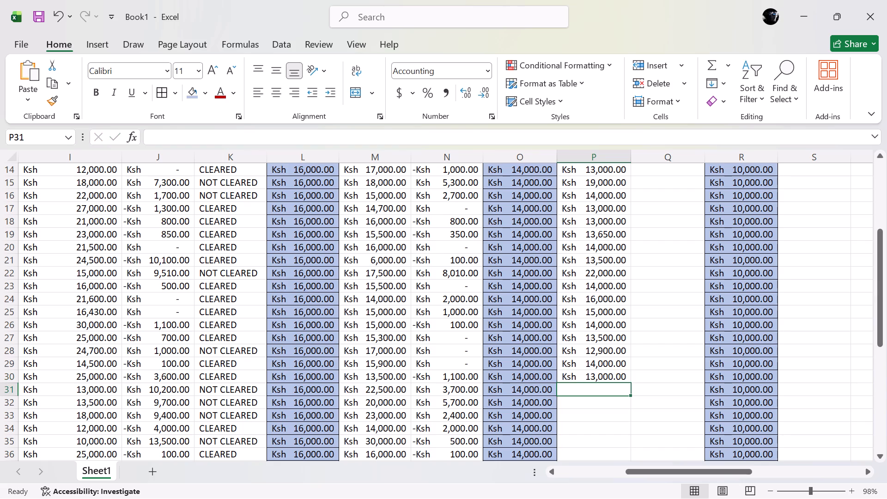
pyautogui.press('1')
pyautogui.write('7700')
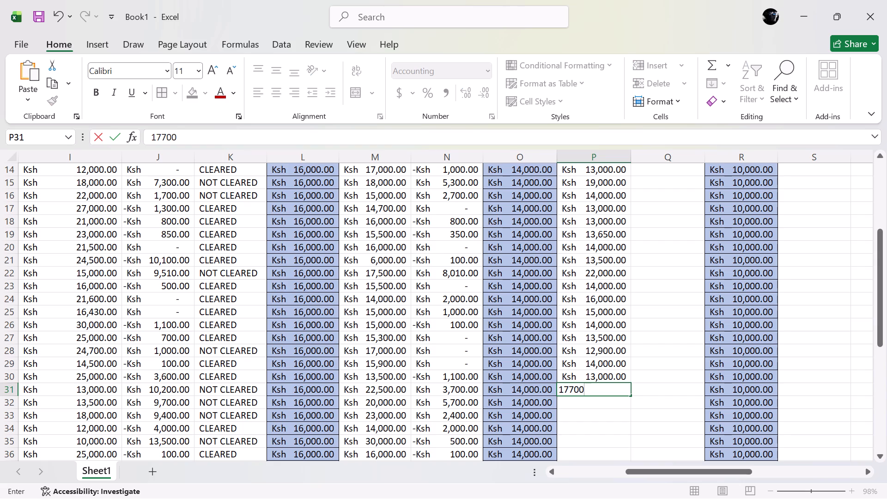
pyautogui.press('Down')
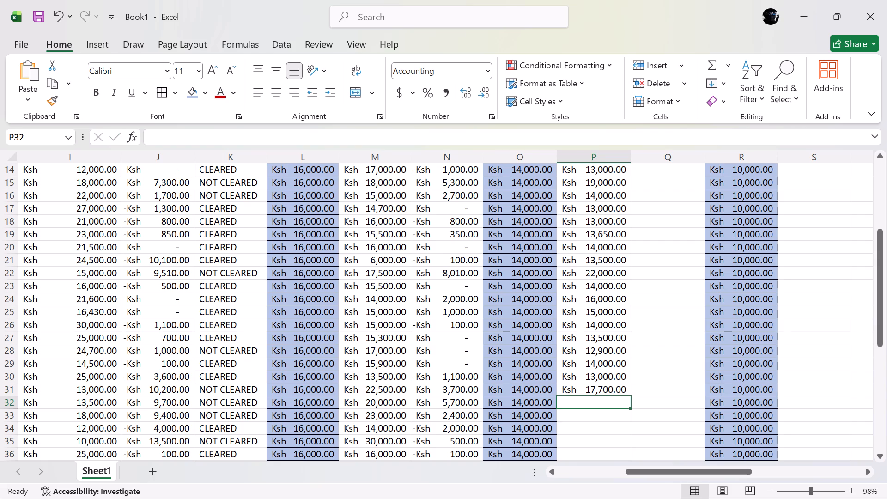
# Enter 19000, 16000, 16000 and 13500 in P32 to P35 of the Form 2 TERM 2 PAID FEE column.
pyautogui.press('1')
pyautogui.write('9000')
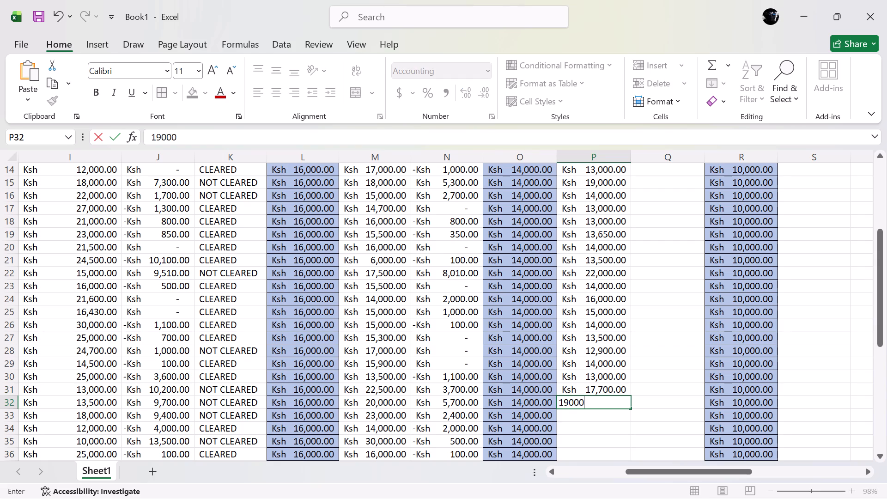
pyautogui.press('Down')
pyautogui.press('1')
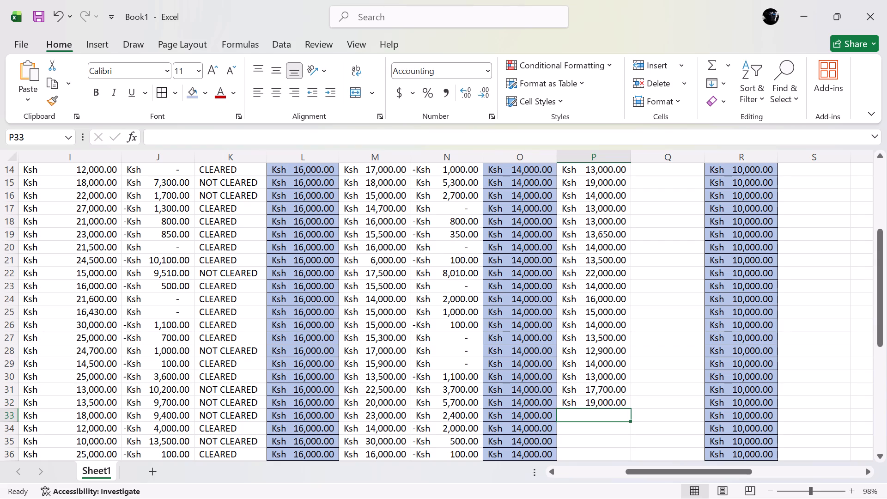
pyautogui.write('6000')
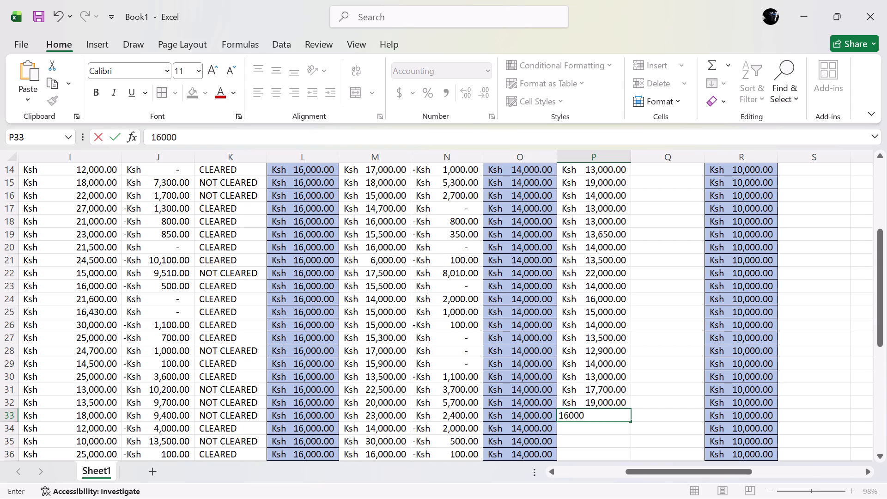
pyautogui.press('Down')
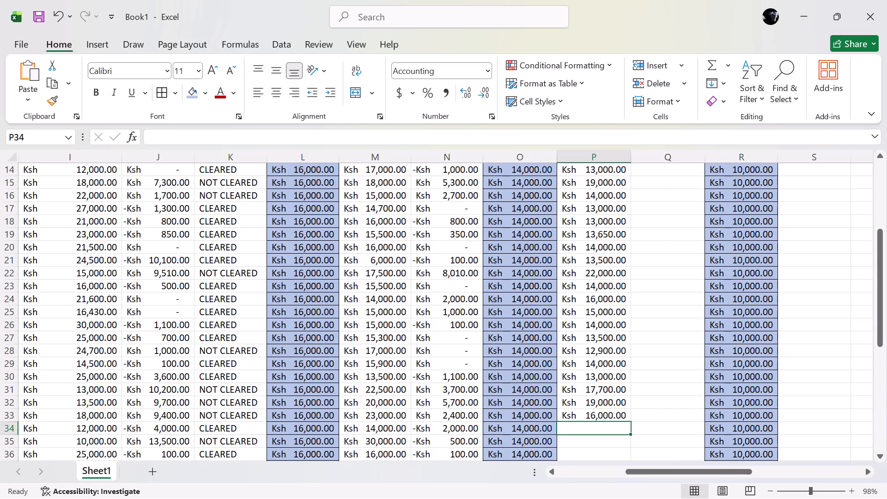
pyautogui.press('1')
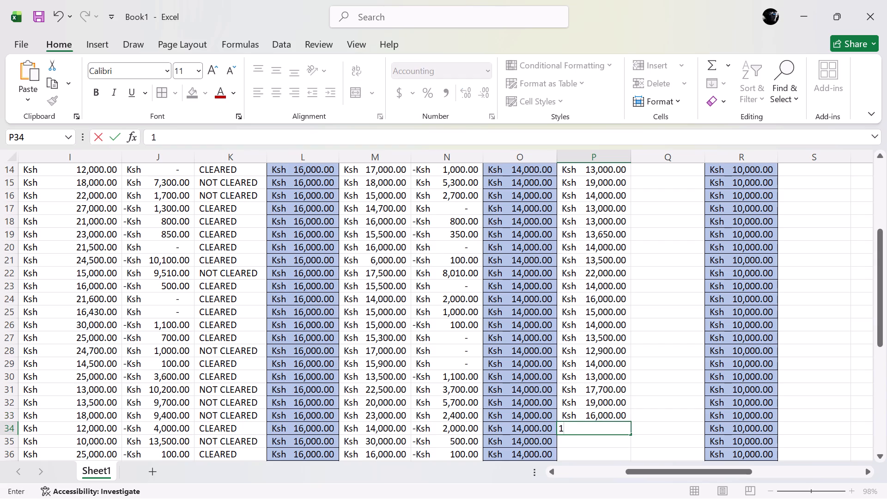
pyautogui.write('600')
pyautogui.press('0')
pyautogui.press('Down')
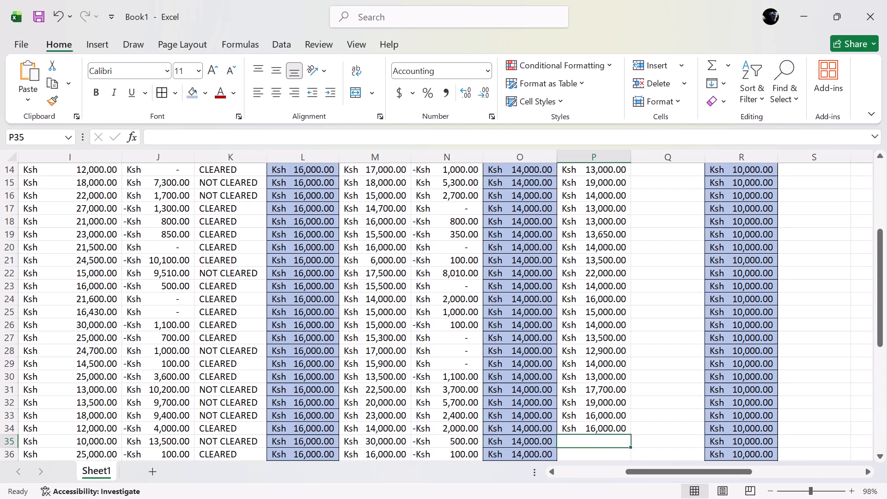
pyautogui.write('13500')
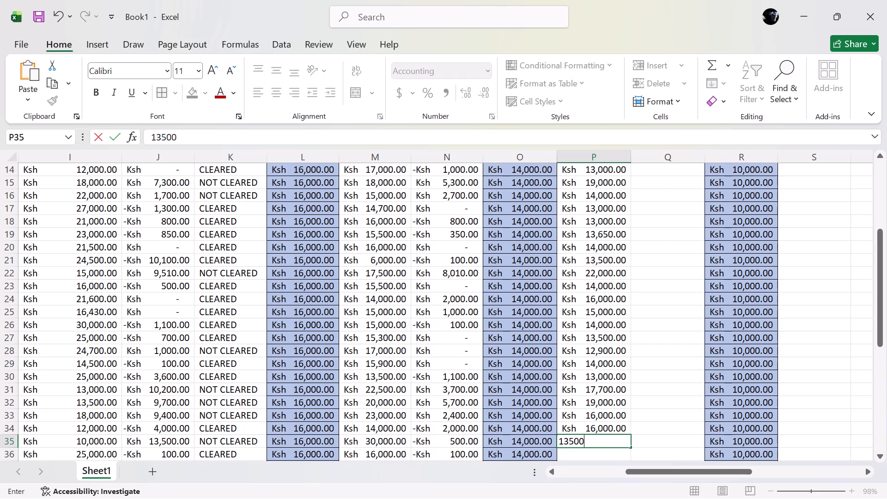
pyautogui.press('Down')
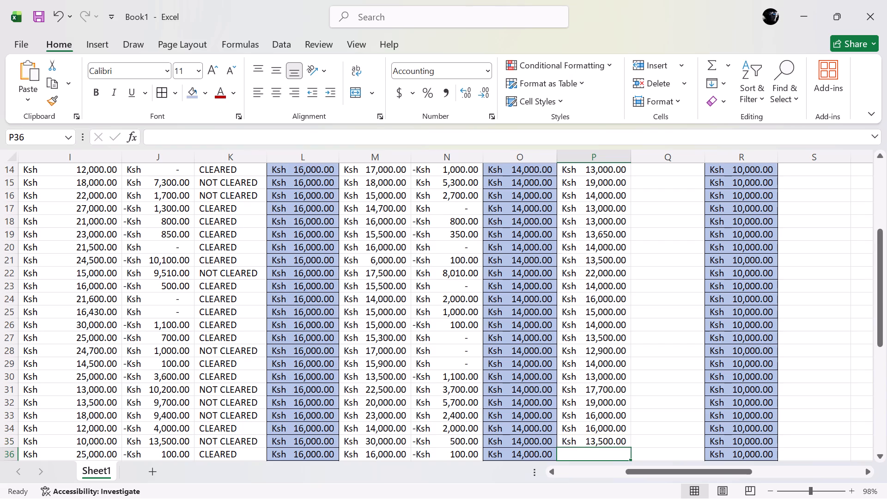
# Continue the Form 2 TERM 2 PAID FEE column with 13900, 14050 and 15000 in P36 to P38.
pyautogui.press('Down')
pyautogui.press('Down')
pyautogui.press('Down')
pyautogui.press('Down')
pyautogui.press('Down')
pyautogui.press('Down')
pyautogui.press('Down')
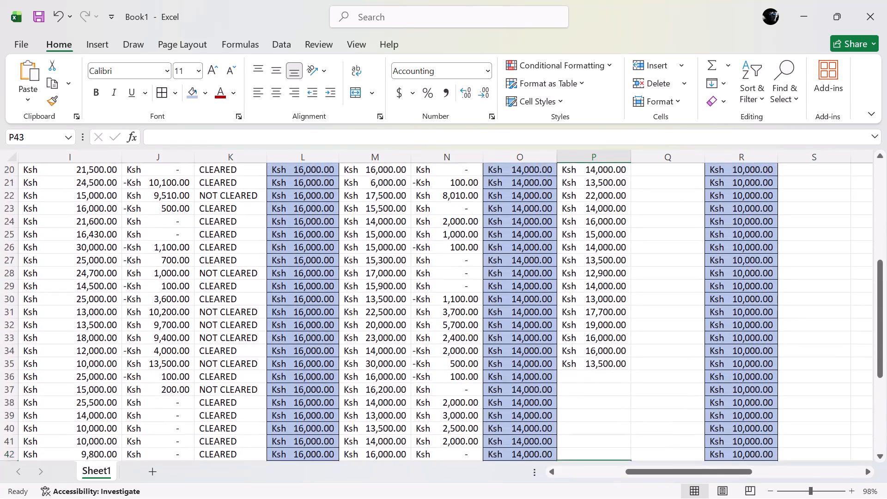
pyautogui.press('Down')
pyautogui.press('Down')
pyautogui.press('Down')
pyautogui.press('Down')
pyautogui.press('Down')
pyautogui.press('Down')
pyautogui.press('Down')
pyautogui.press('Down')
pyautogui.press('Up')
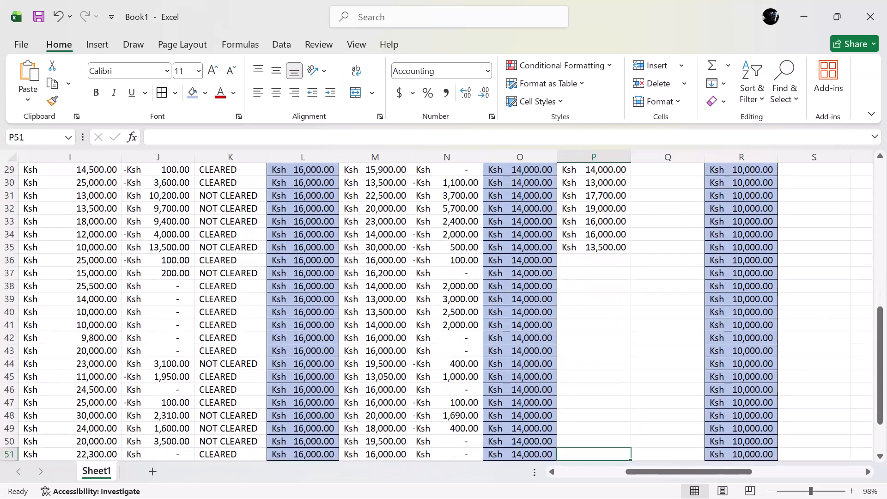
pyautogui.press('Up')
pyautogui.press('Up')
pyautogui.press('Up')
pyautogui.press('Up')
pyautogui.press('Up')
pyautogui.press('Up')
pyautogui.press('Up')
pyautogui.press('Up')
pyautogui.press('Up')
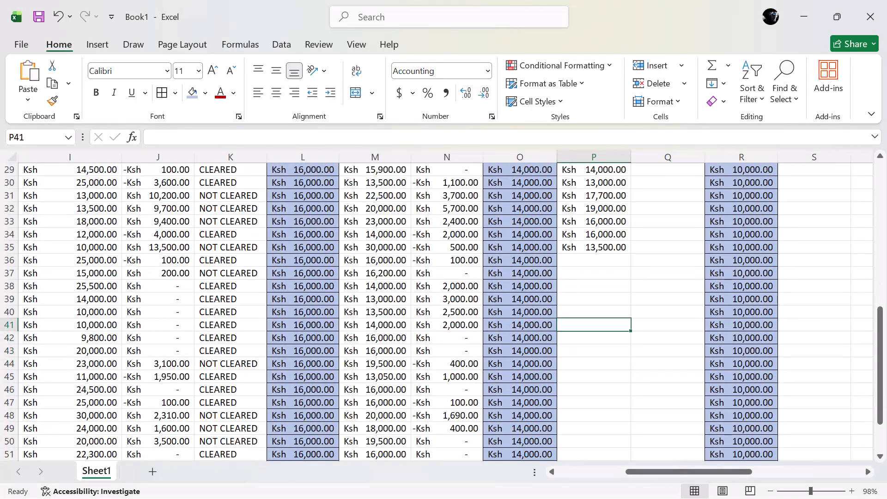
pyautogui.press('Up')
pyautogui.press('Up')
pyautogui.press('Up')
pyautogui.press('Up')
pyautogui.press('Up')
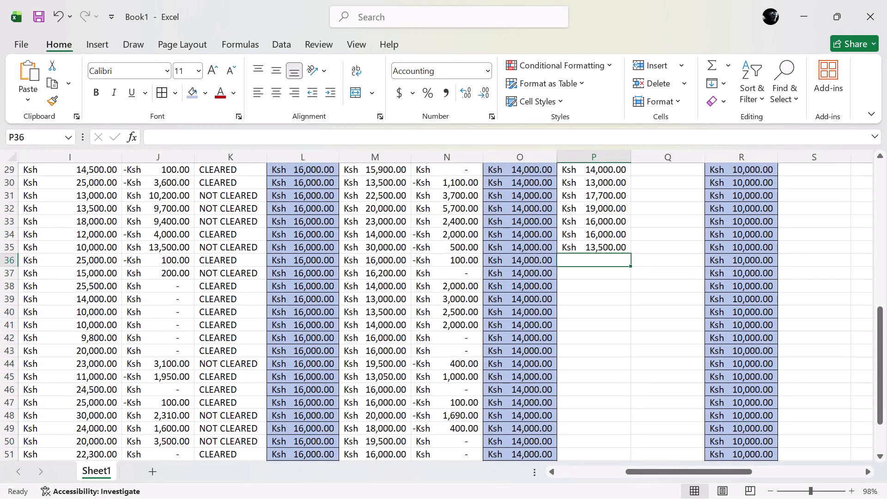
pyautogui.write('13')
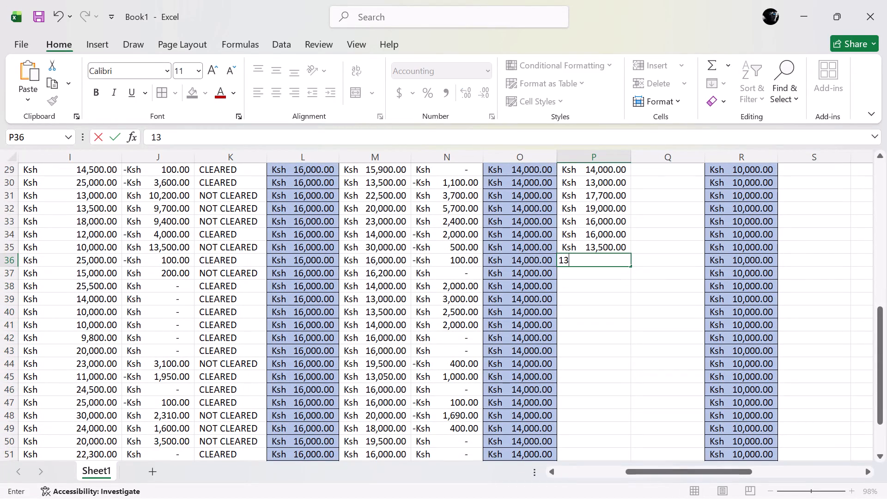
pyautogui.write('900')
pyautogui.press('Down')
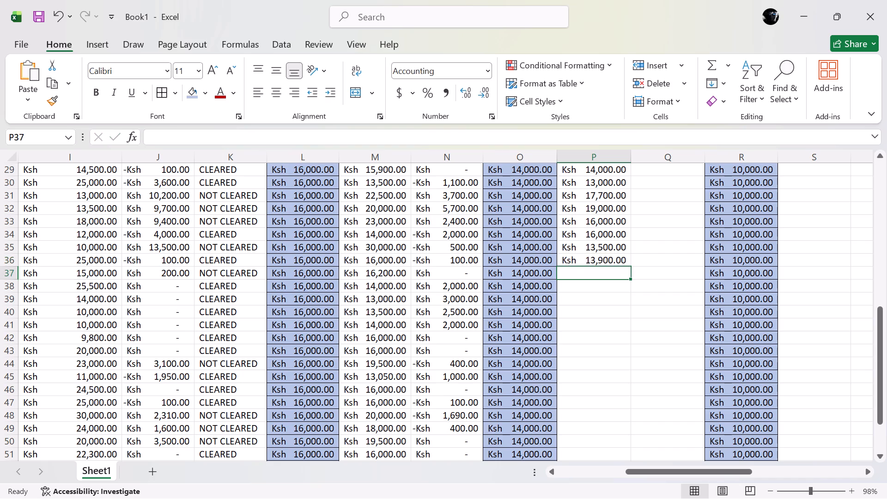
pyautogui.press('1')
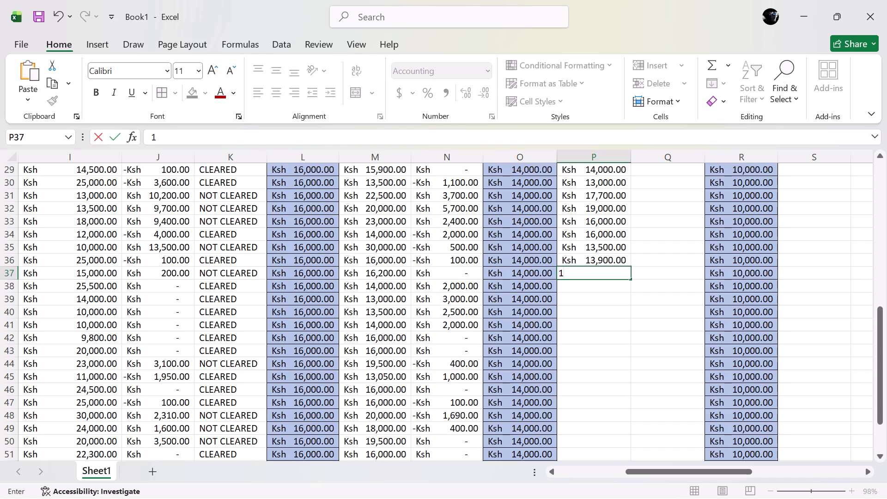
pyautogui.press('4')
pyautogui.press('0')
pyautogui.write('50')
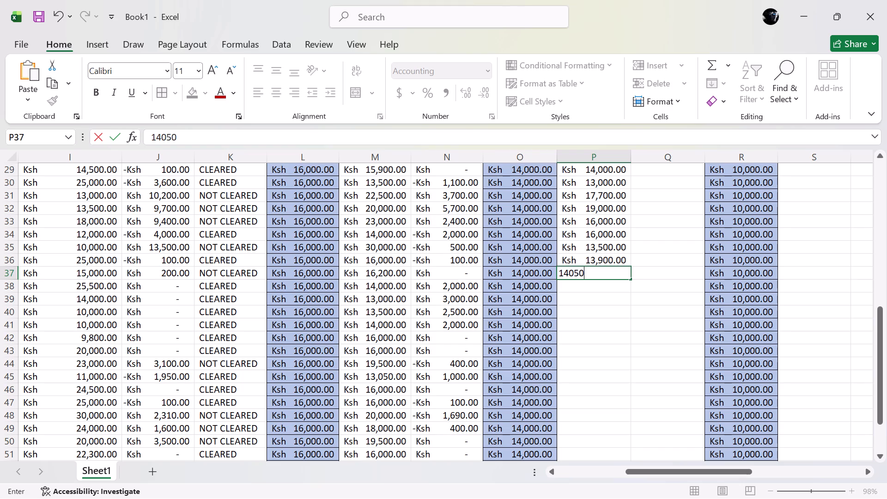
pyautogui.press('Down')
pyautogui.write('15')
pyautogui.write('000')
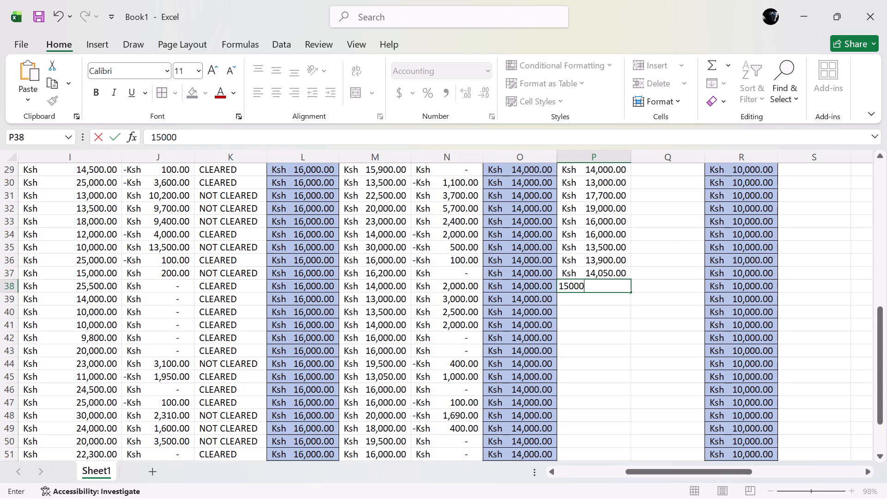
pyautogui.press('Down')
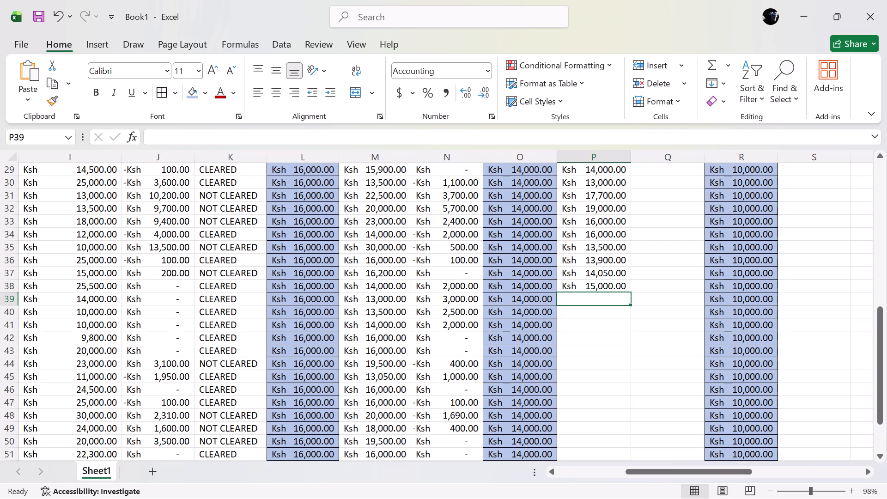
# Enter 16000, 16000 and 14000 in P39 to P41 of the Form 2 TERM 2 PAID FEE column.
pyautogui.press('1')
pyautogui.press('6')
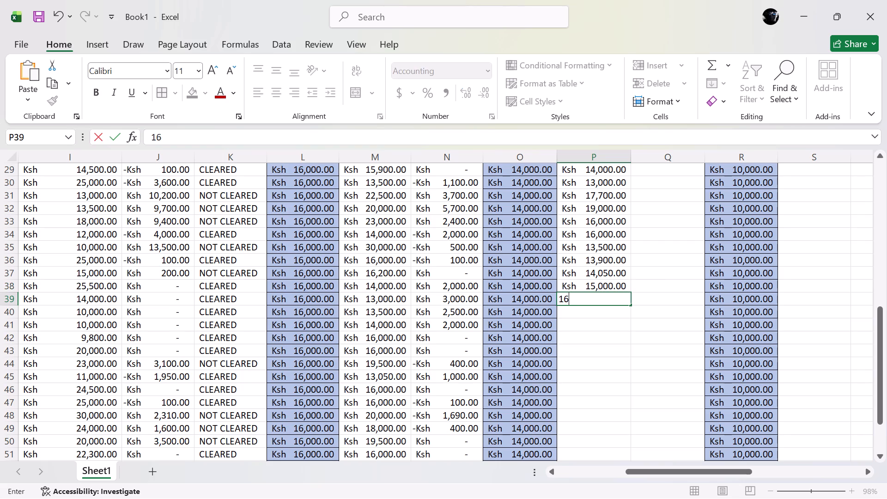
pyautogui.write('000')
pyautogui.press('Down')
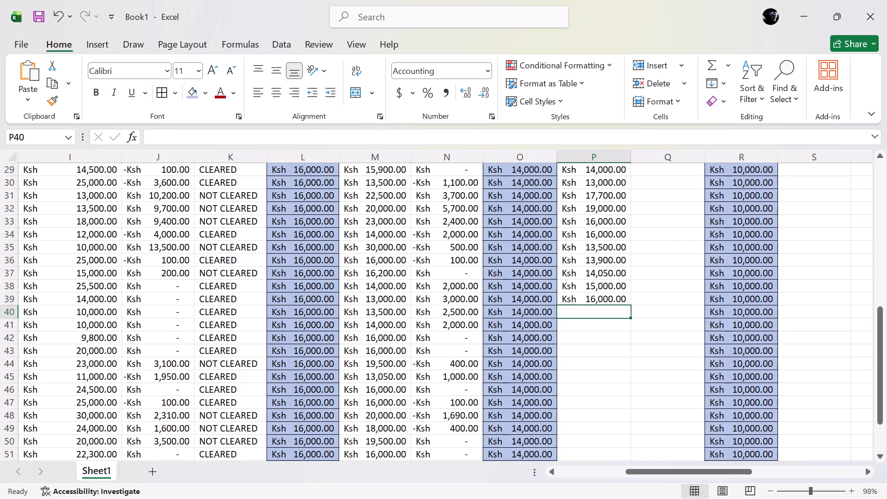
pyautogui.press('1')
pyautogui.write('6000')
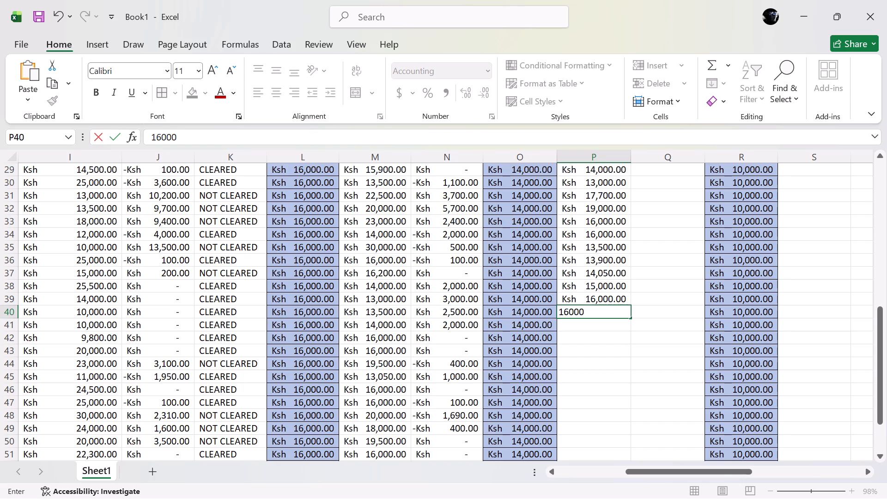
pyautogui.press('Down')
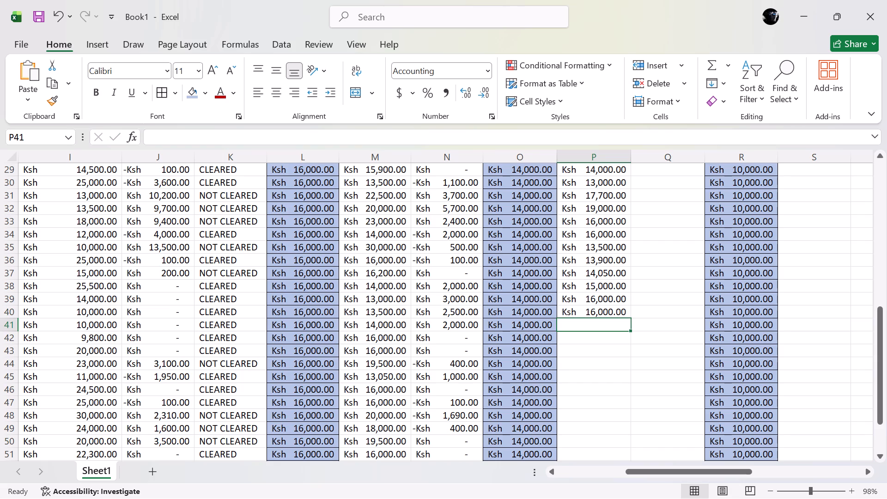
pyautogui.write('14')
pyautogui.write('000')
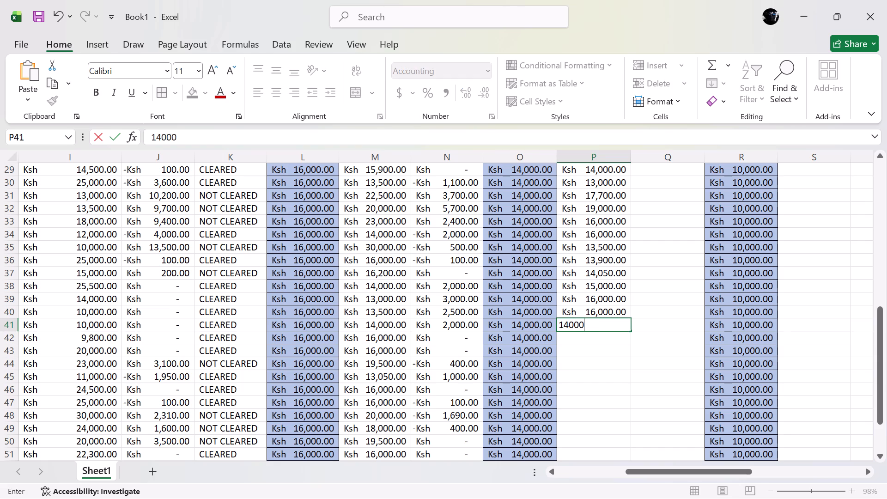
pyautogui.press('Down')
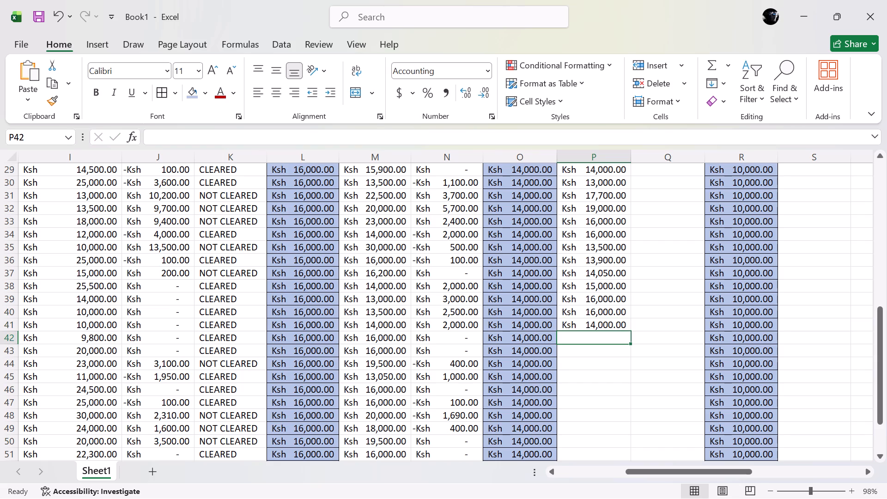
# Enter 15000, 14500 and 13600 in P42 to P44 of the Form 2 TERM 2 PAID FEE column.
pyautogui.press('1')
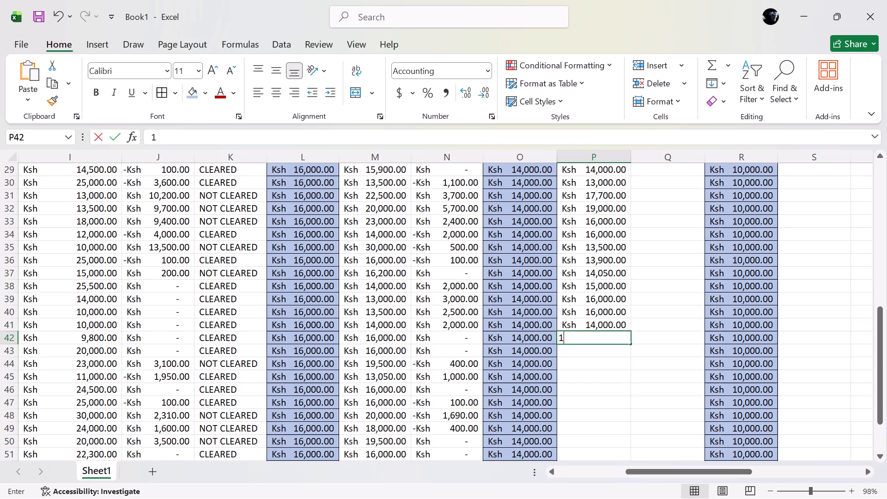
pyautogui.press('5')
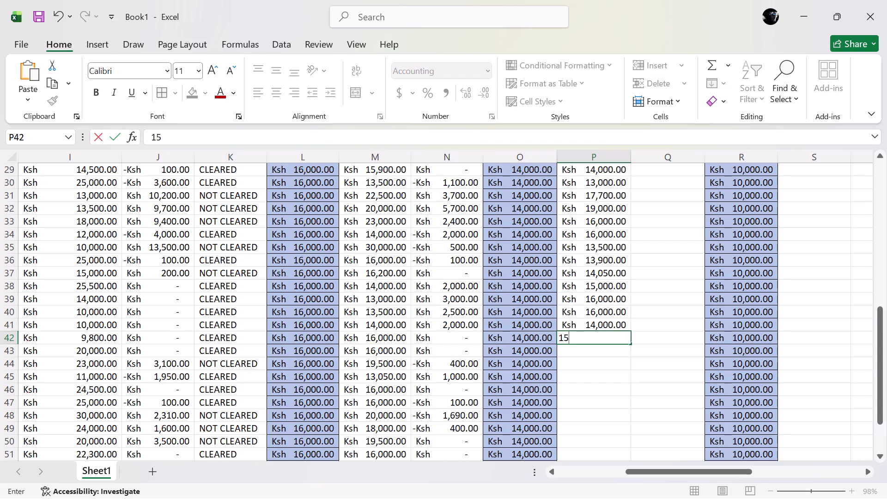
pyautogui.write('000')
pyautogui.press('Down')
pyautogui.press('1')
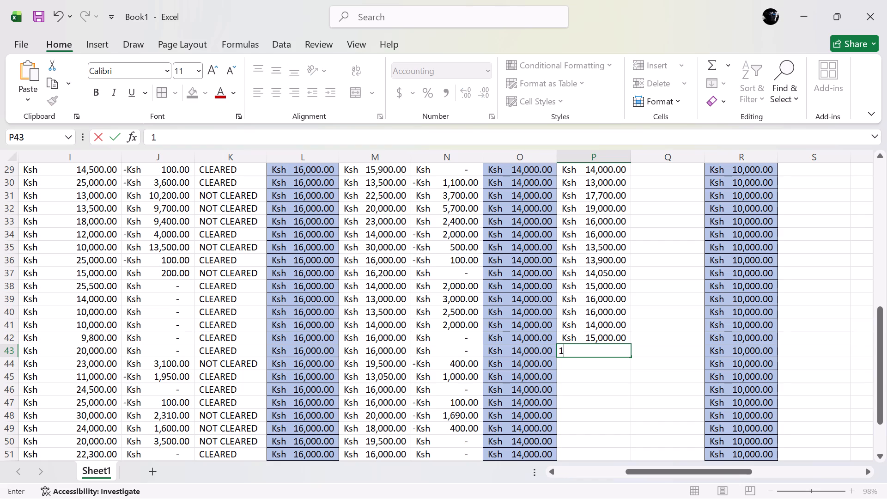
pyautogui.write('45')
pyautogui.write('00')
pyautogui.press('Down')
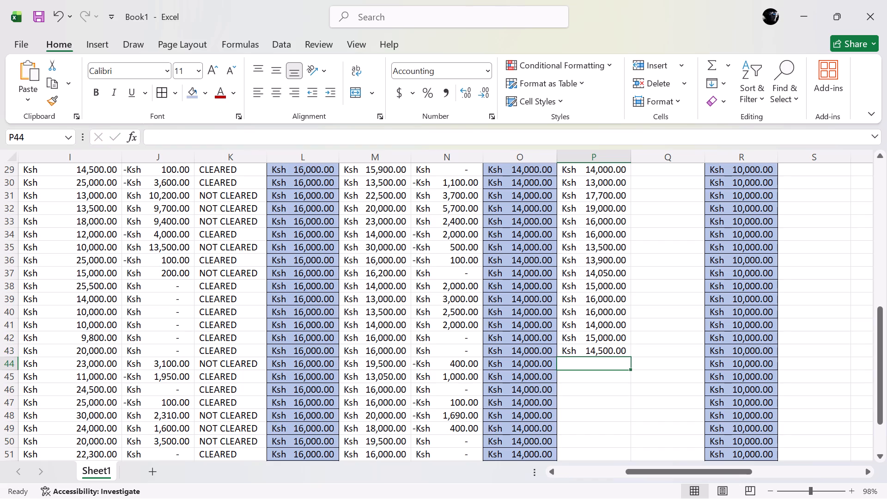
pyautogui.press('1')
pyautogui.write('36')
pyautogui.write('00')
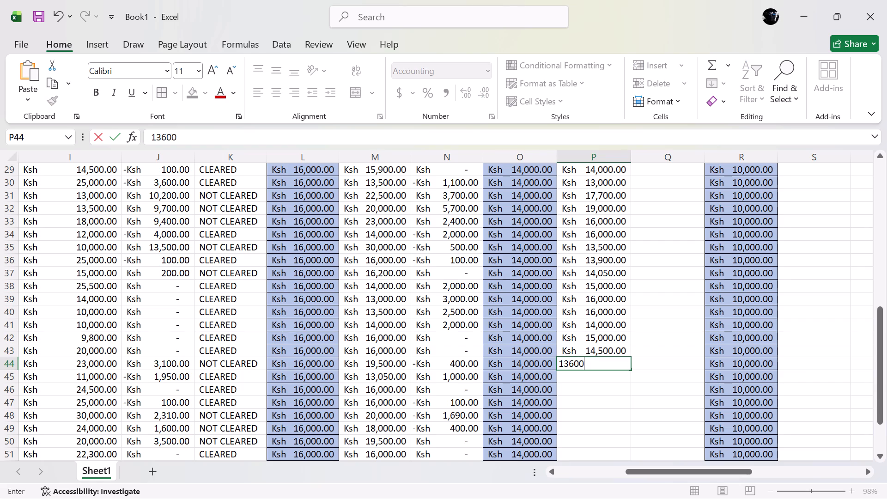
pyautogui.press('Down')
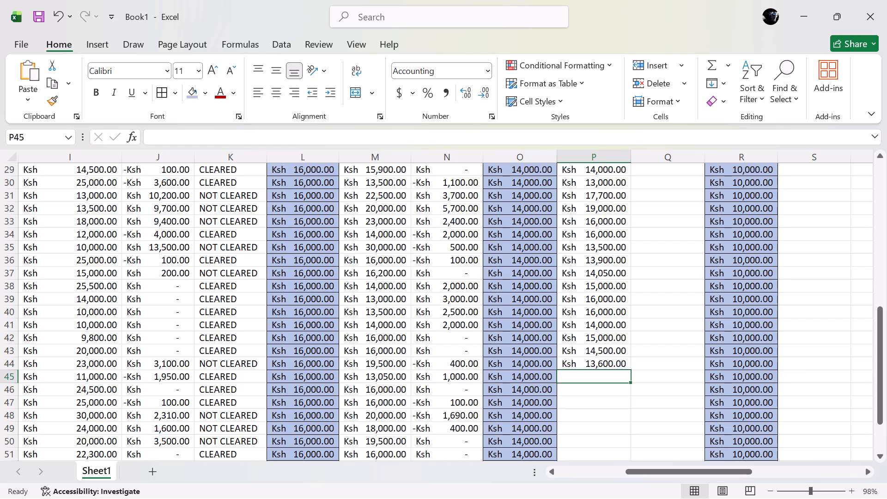
# Continue the Form 2 TERM 2 PAID FEE column with 15000, 14300 and 13900 in P45 to P47.
pyautogui.write('15')
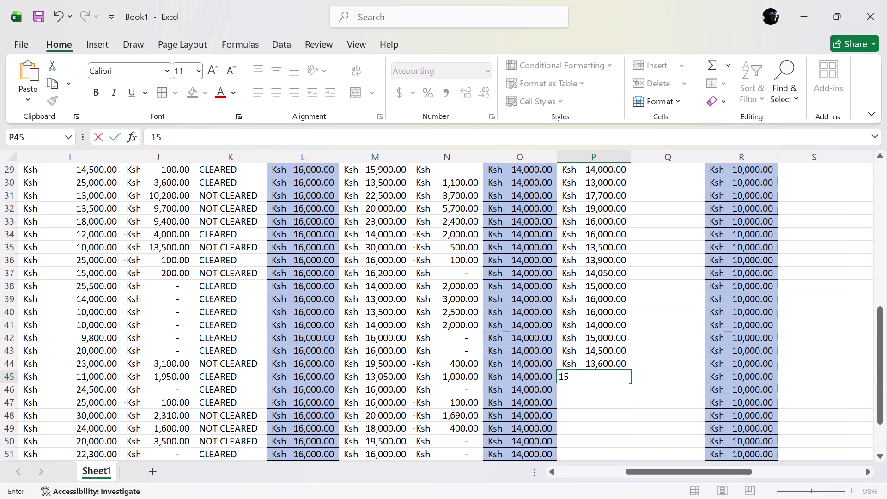
pyautogui.write('000')
pyautogui.press('Down')
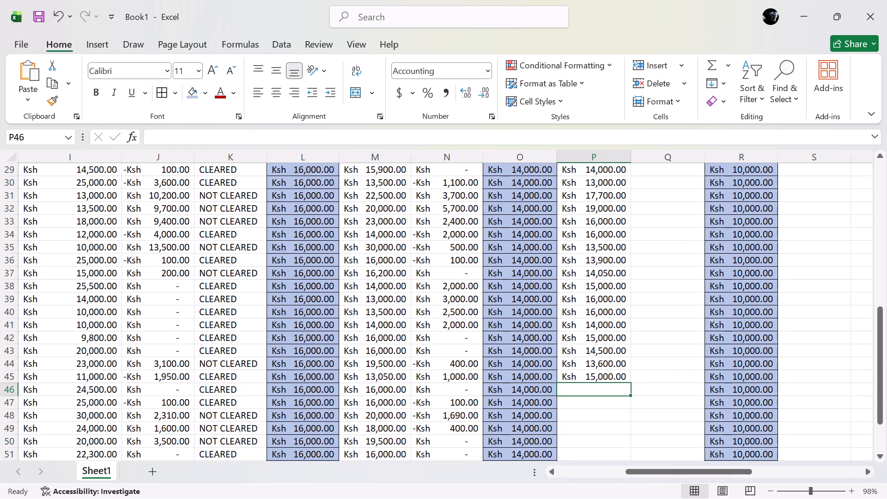
pyautogui.press('1')
pyautogui.press('4')
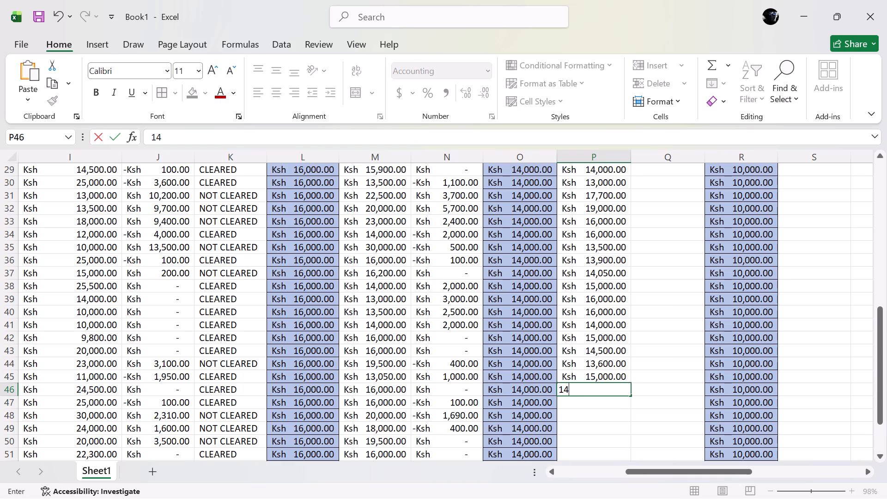
pyautogui.write('300')
pyautogui.press('Down')
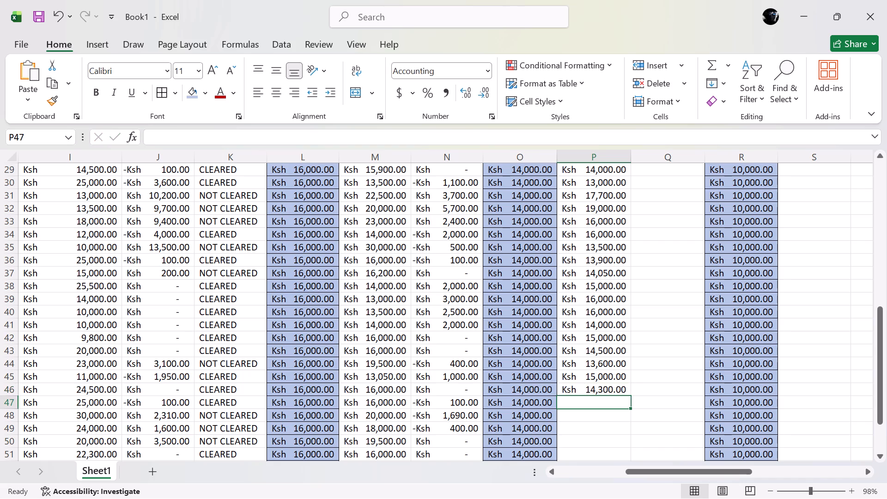
pyautogui.write('13900')
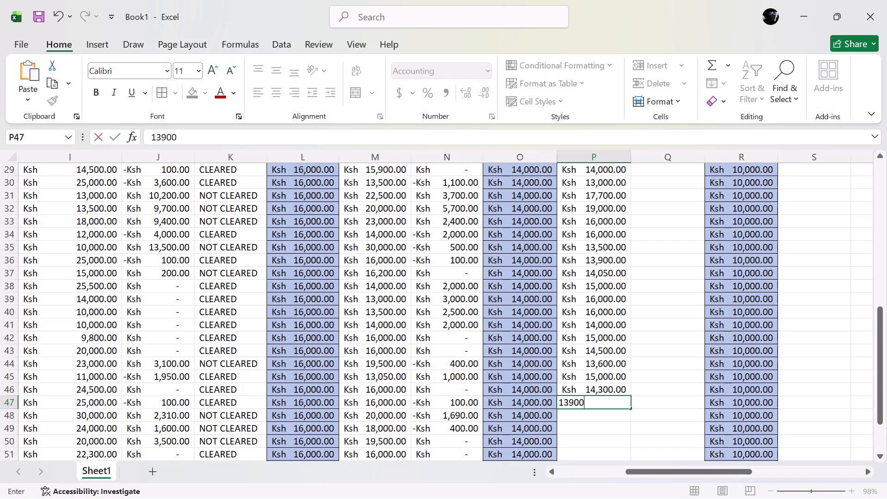
pyautogui.press('Down')
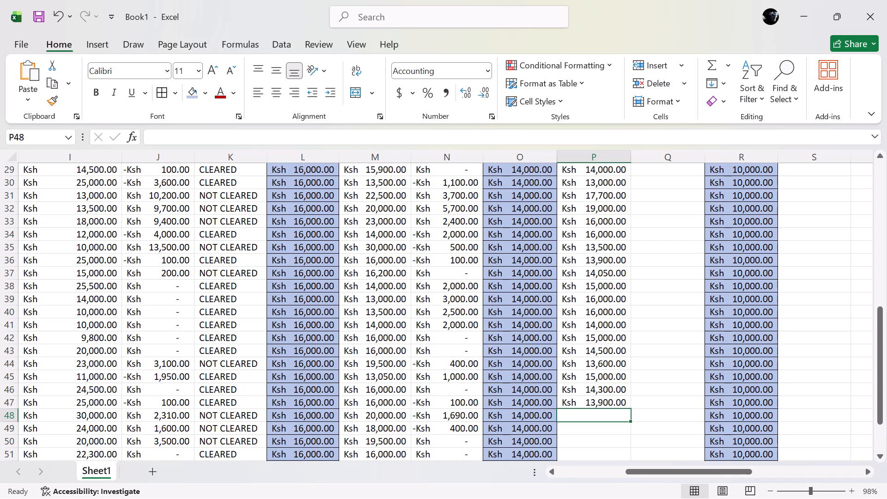
# Enter 14310 and 13600 in P48 and P49 of the Form 2 TERM 2 PAID FEE column.
pyautogui.press('1')
pyautogui.press('4')
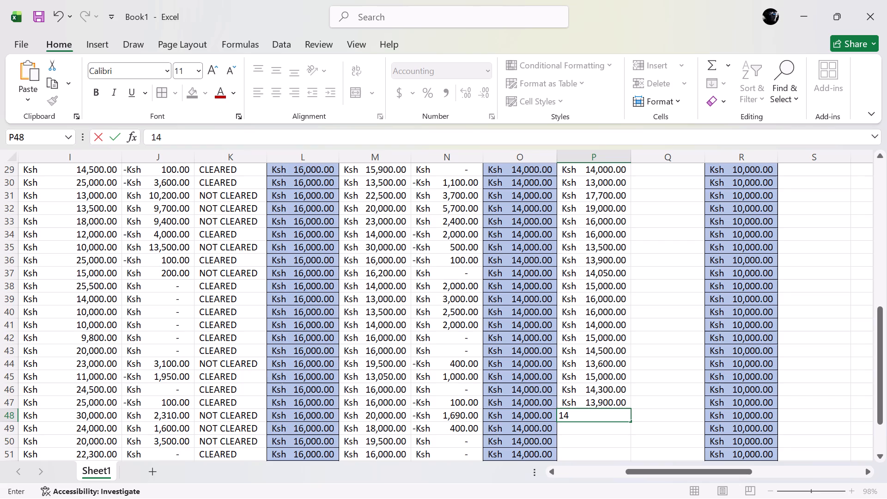
pyautogui.press('3')
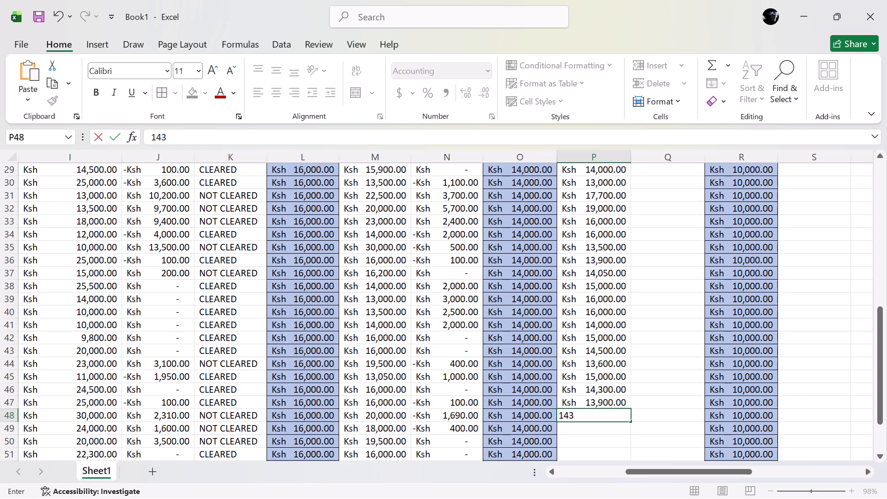
pyautogui.press('1')
pyautogui.press('0')
pyautogui.press('Down')
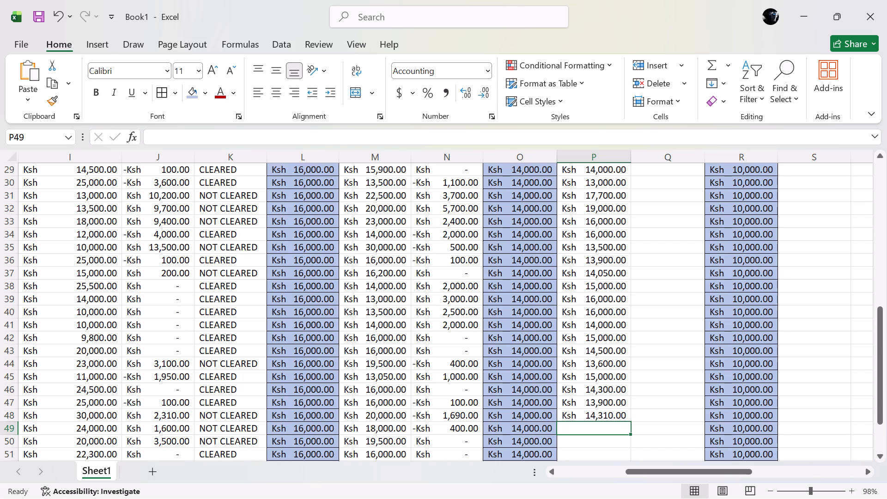
pyautogui.write('13')
pyautogui.write('600')
pyautogui.press('Down')
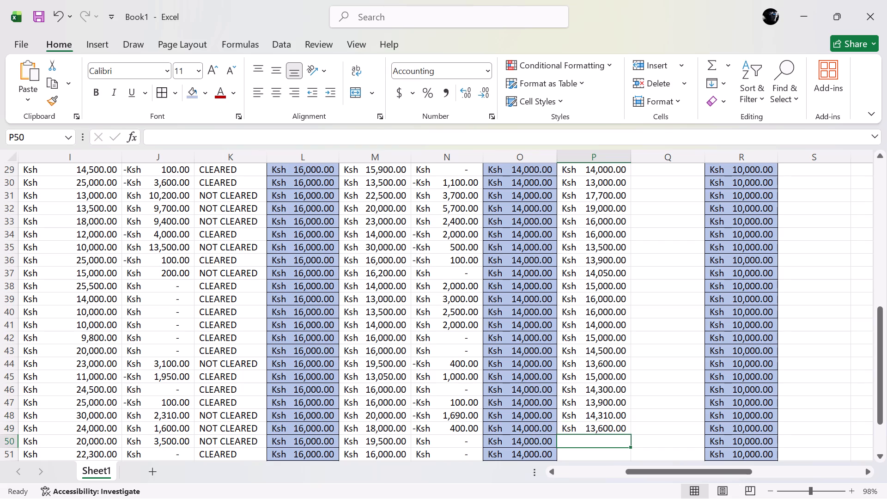
# Enter 14000, 14000 and 13500 in P50 to P52 of the Form 2 TERM 2 PAID FEE column.
pyautogui.scroll(-2, 569, 418)
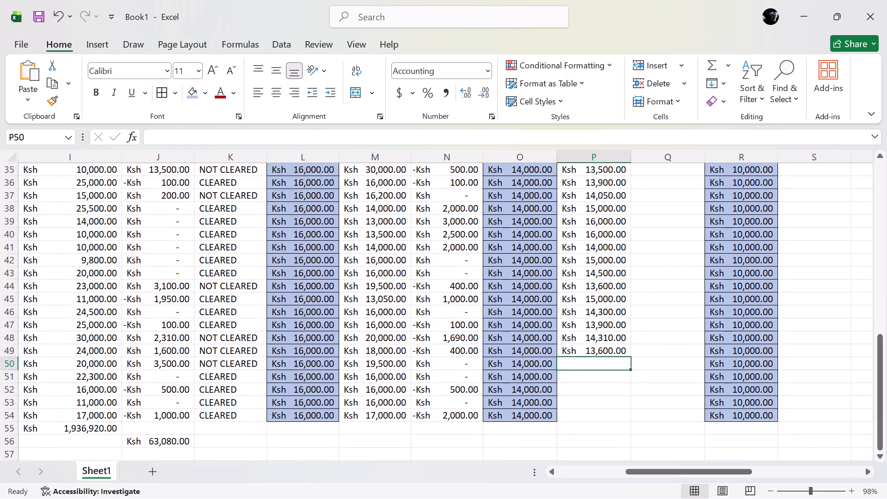
pyautogui.write('14000')
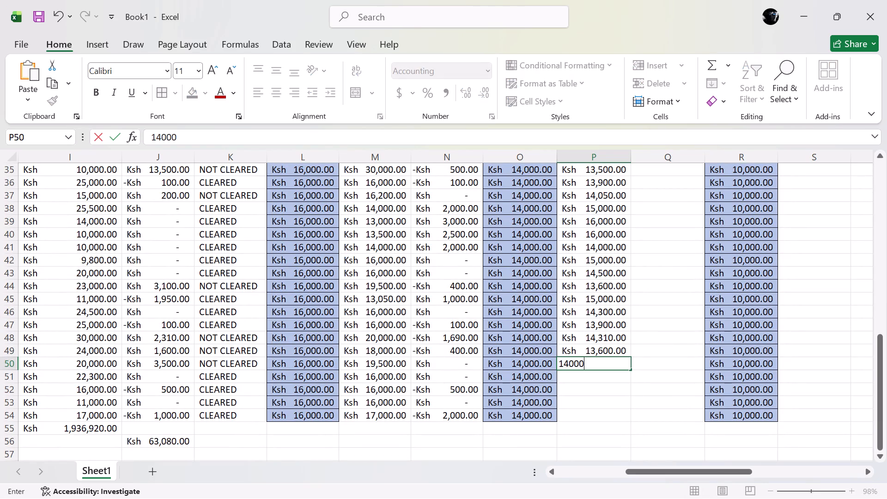
pyautogui.press('Down')
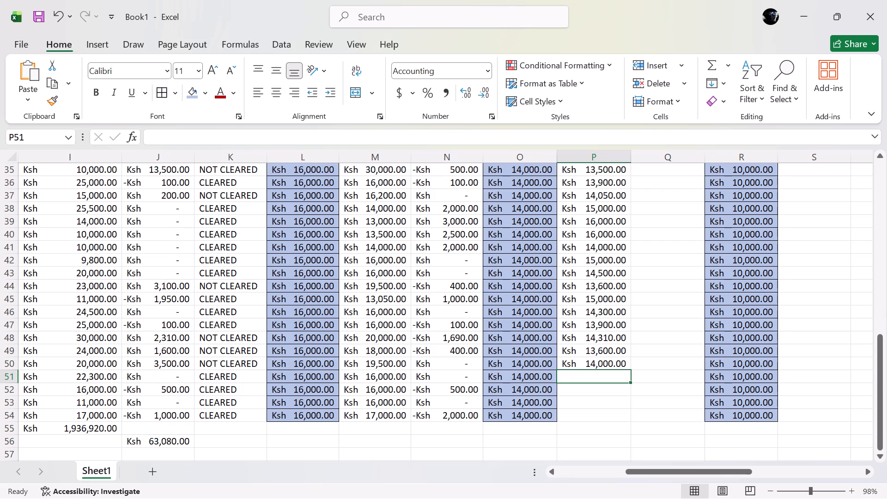
pyautogui.write('14000')
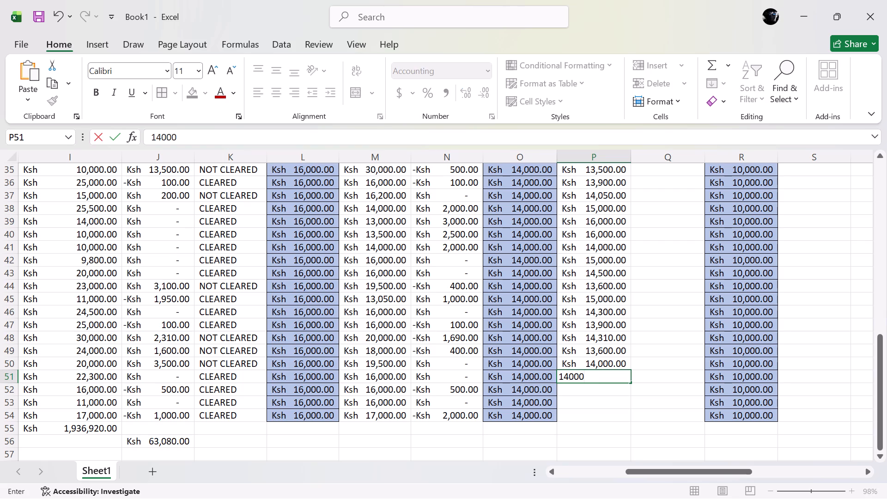
pyautogui.press('Down')
pyautogui.write('135')
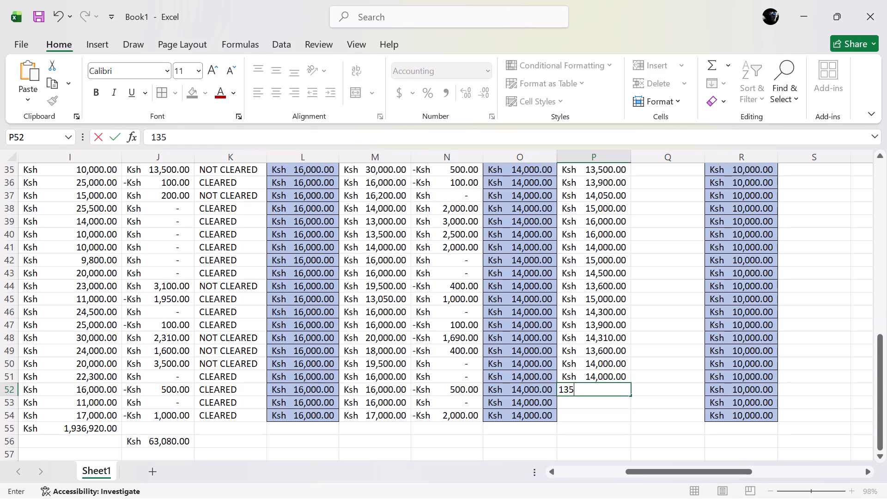
pyautogui.write('00')
pyautogui.press('Down')
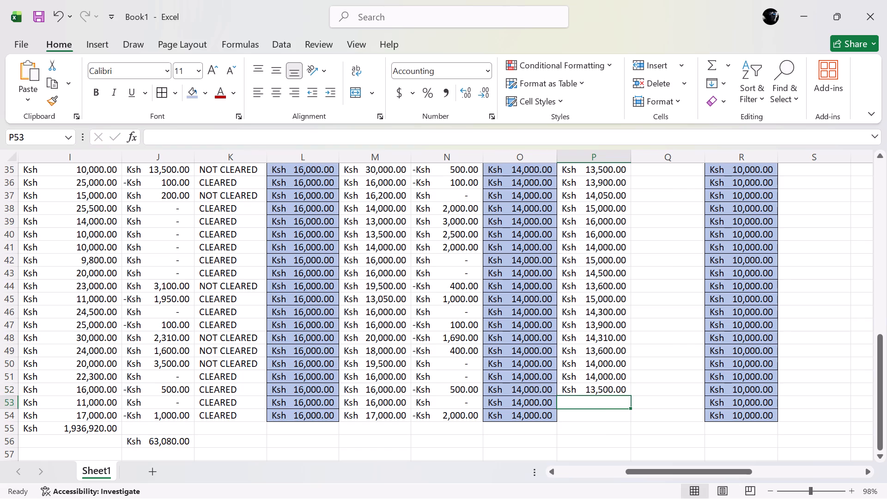
# Complete the Form 2 TERM 2 PAID FEE column with 13000 in P53 and 12000 in P54.
pyautogui.write('13')
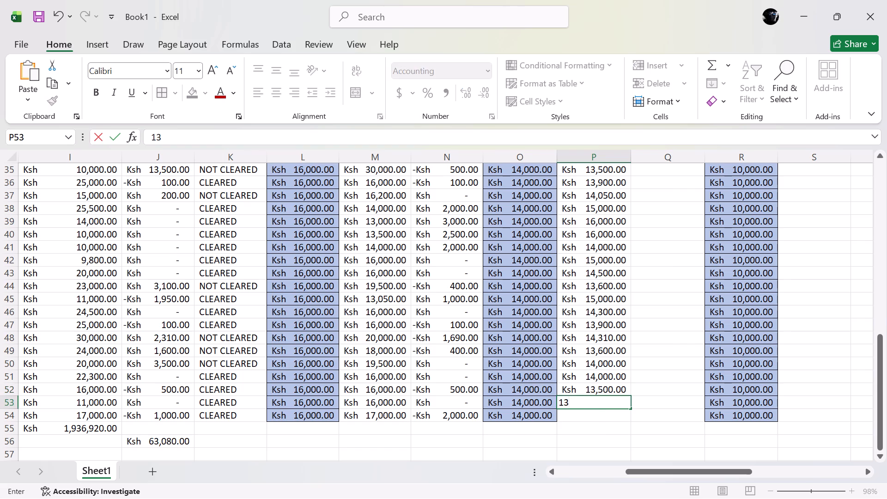
pyautogui.write('000')
pyautogui.press('Down')
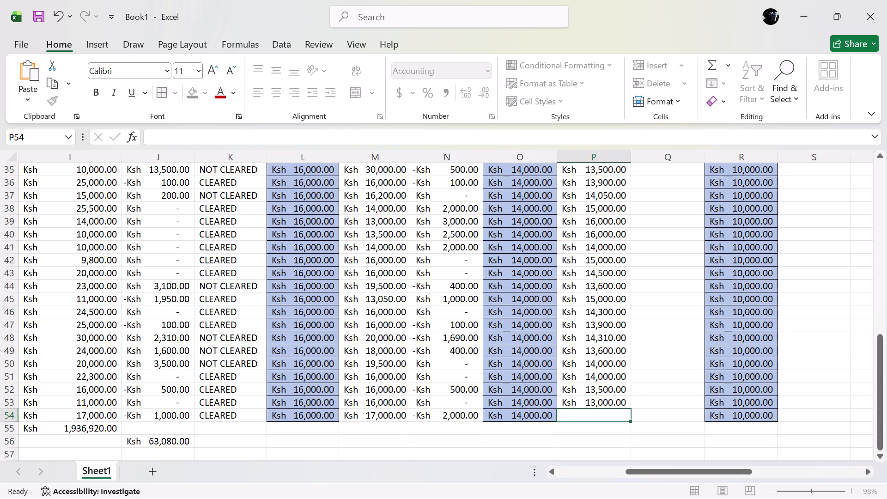
pyautogui.write('12')
pyautogui.write('000')
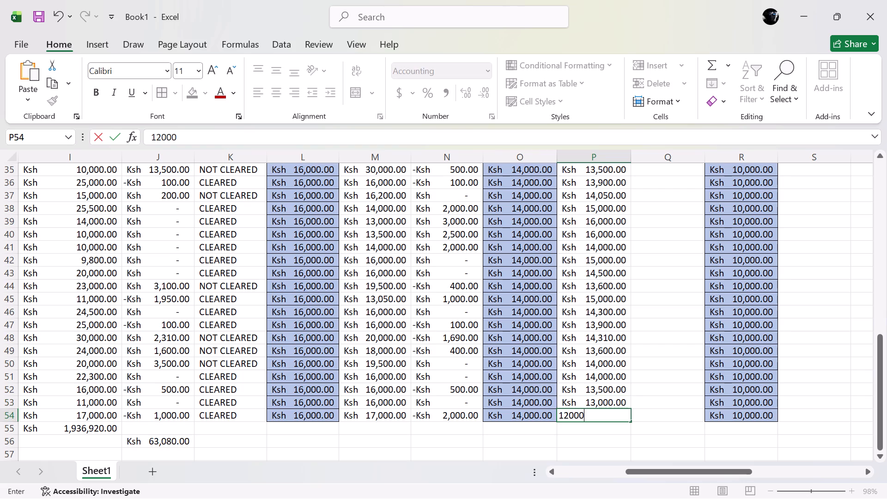
# Enter the formula =(N5+O5)-P5 in Q5, the first cell of the Form 2 TERM 2 BALANCE column.
pyautogui.scroll(4, 656, 402)
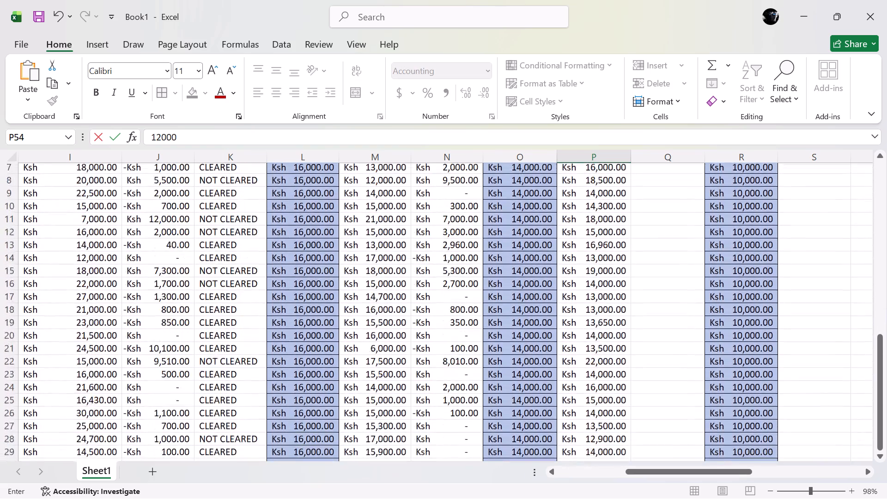
pyautogui.scroll(1, 656, 402)
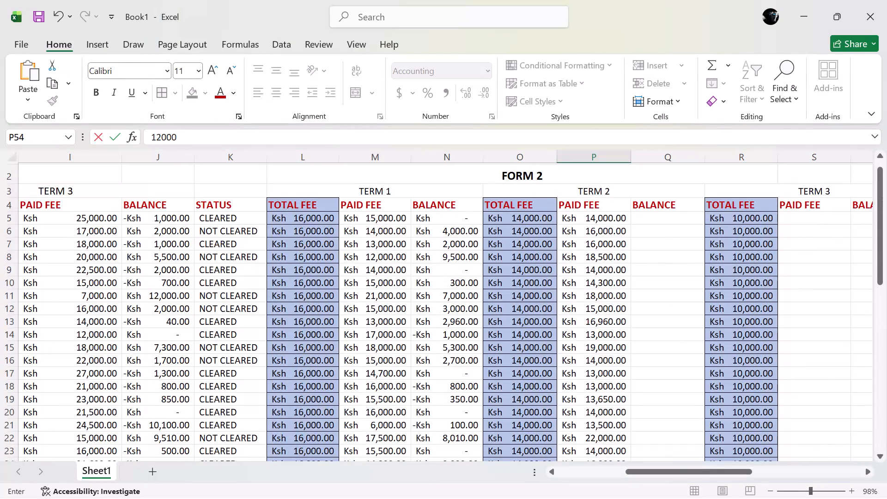
pyautogui.click(674, 219)
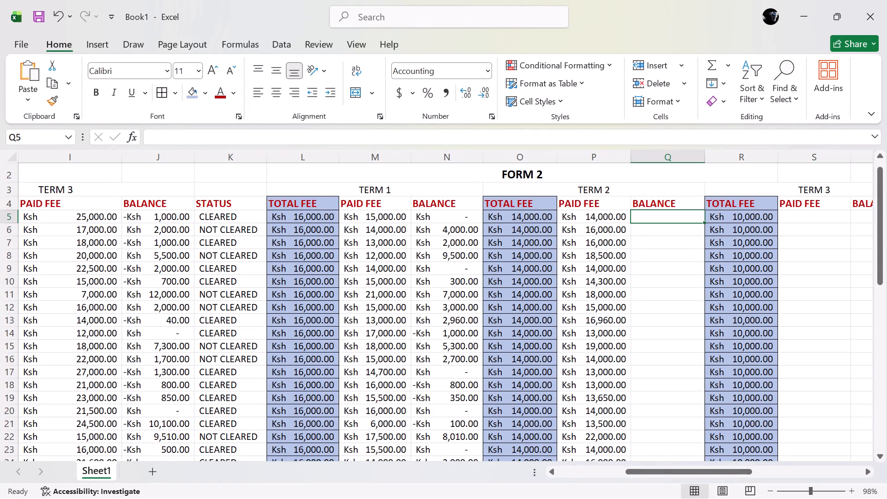
pyautogui.press('=')
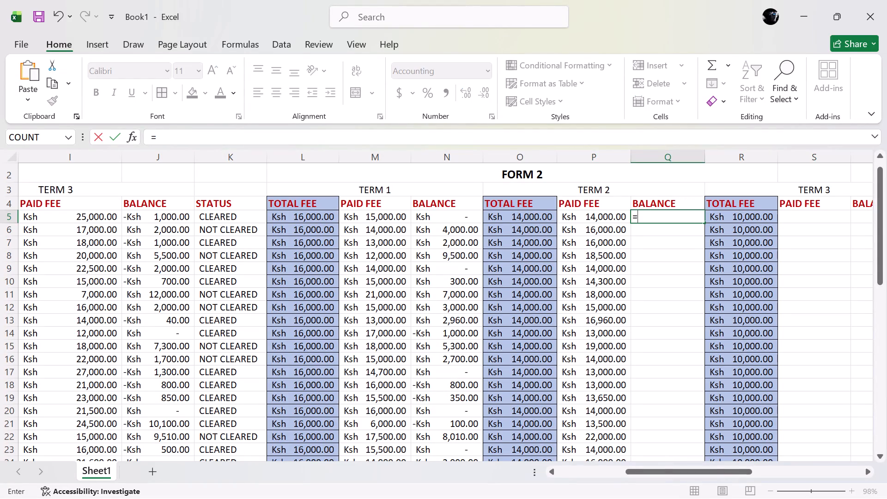
pyautogui.hotkey('shift', '(')
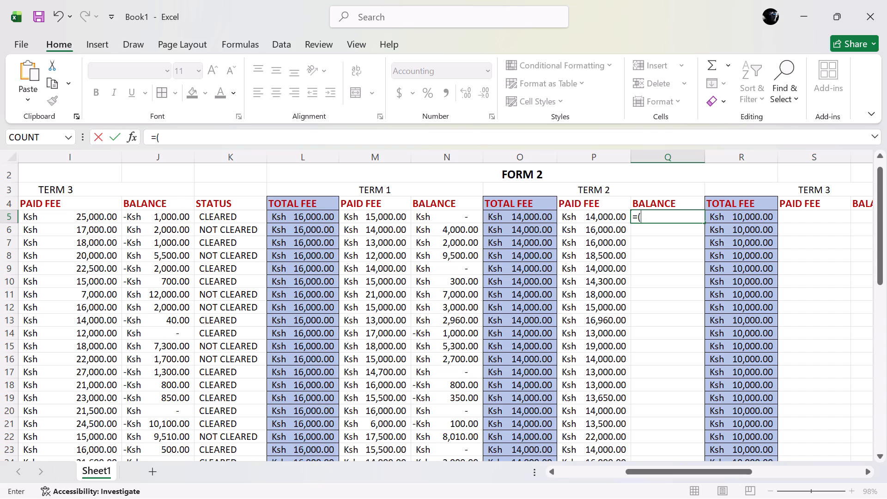
pyautogui.press('n')
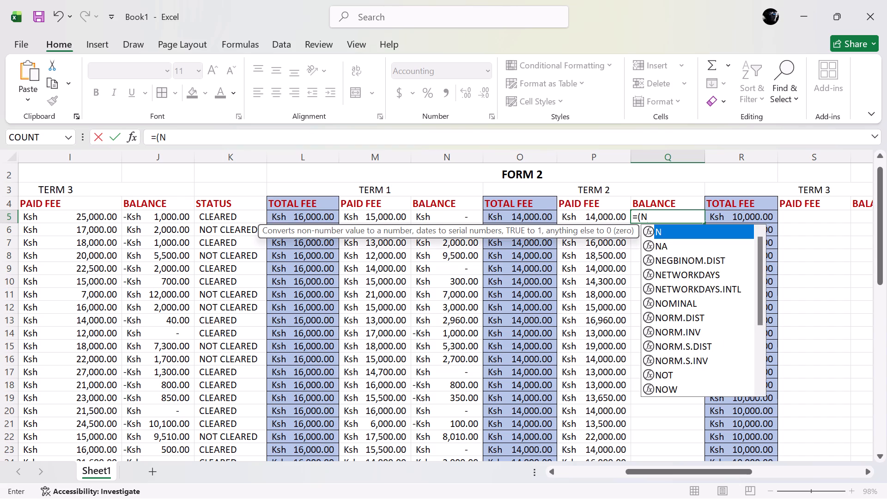
pyautogui.press('5')
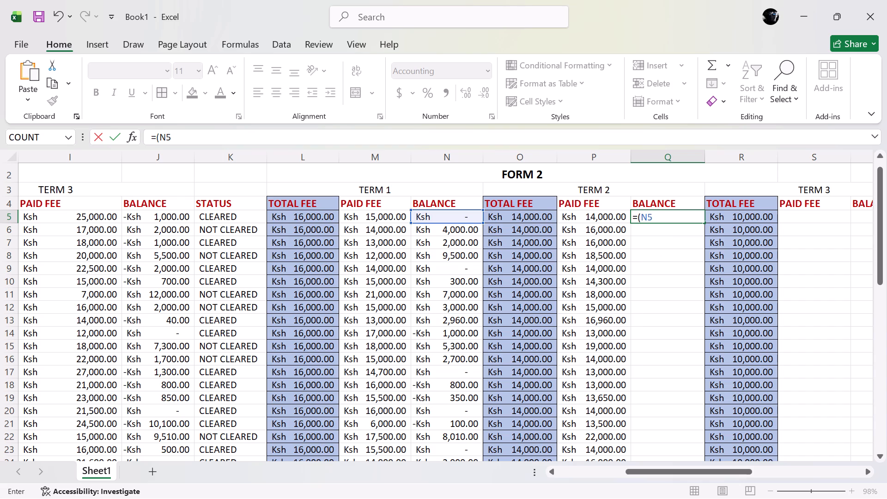
pyautogui.hotkey('shift', '+')
pyautogui.press('o')
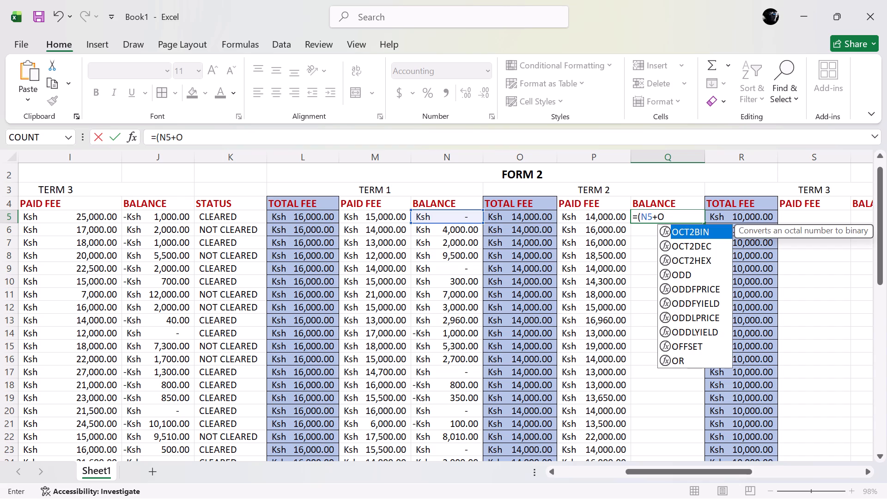
pyautogui.press('5')
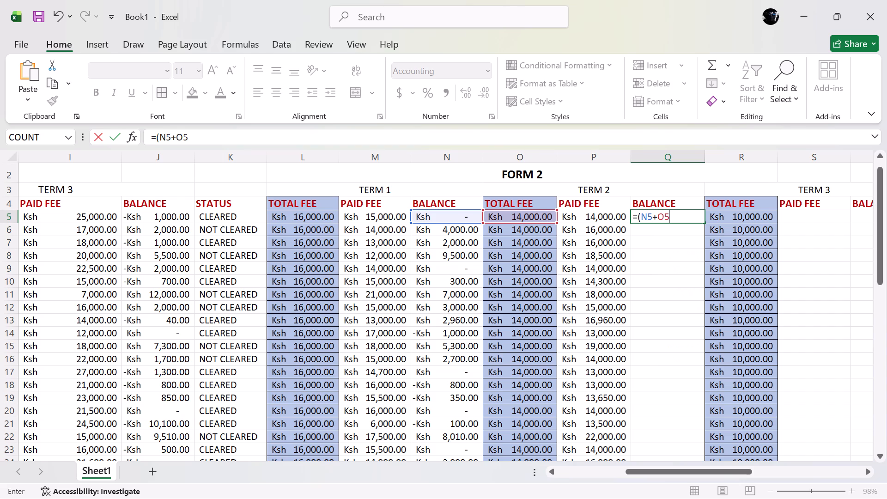
pyautogui.hotkey('shift', ')')
pyautogui.press('-')
pyautogui.press('p')
pyautogui.press('5')
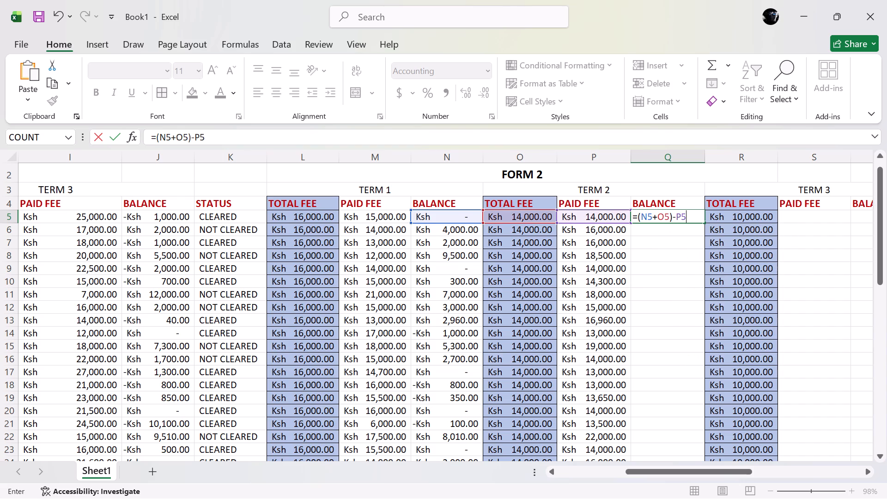
pyautogui.press('Return')
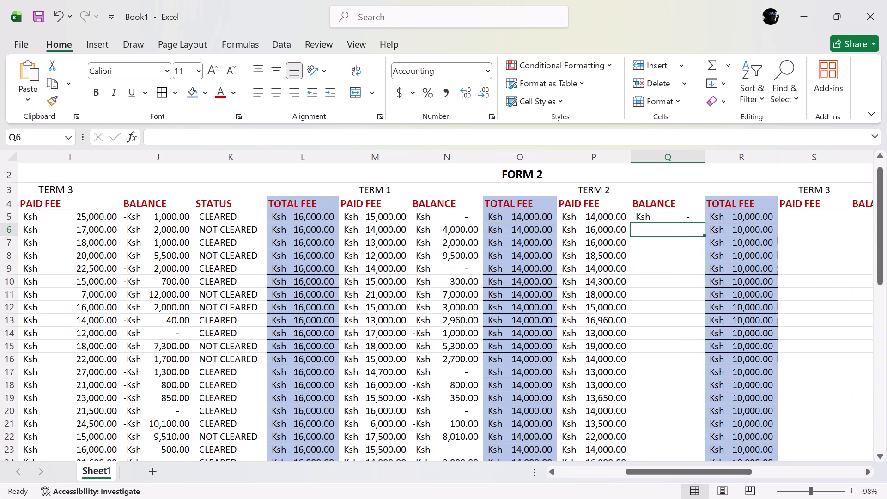
# Fill the balance formula from Q5 down the Form 2 TERM 2 BALANCE column to Q54.
pyautogui.click(684, 214)
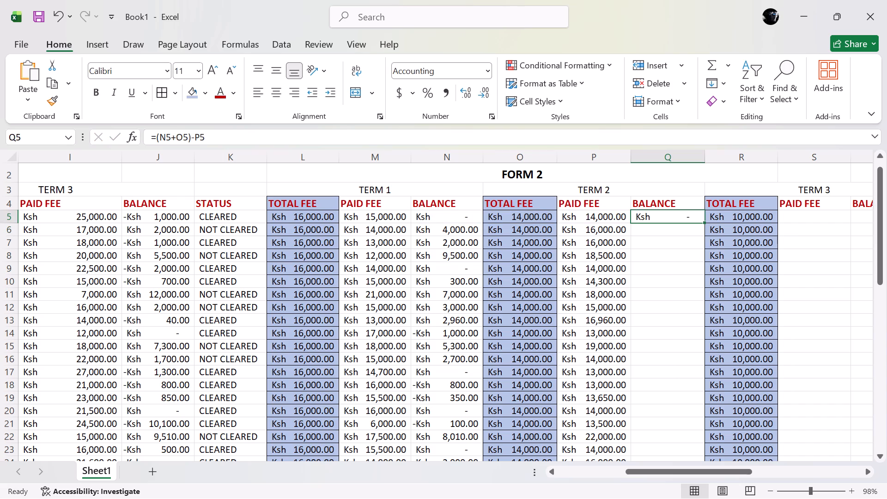
pyautogui.moveTo(704, 222); pyautogui.dragTo(706, 477)
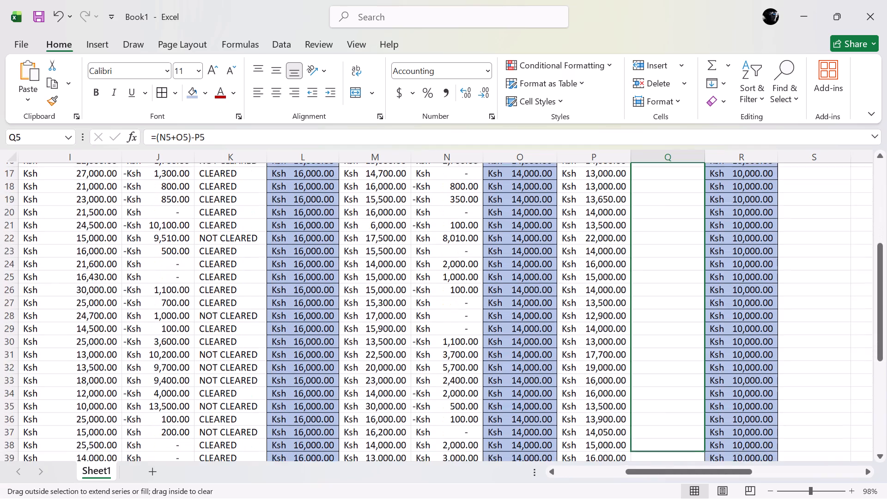
pyautogui.moveTo(706, 477); pyautogui.dragTo(705, 471)
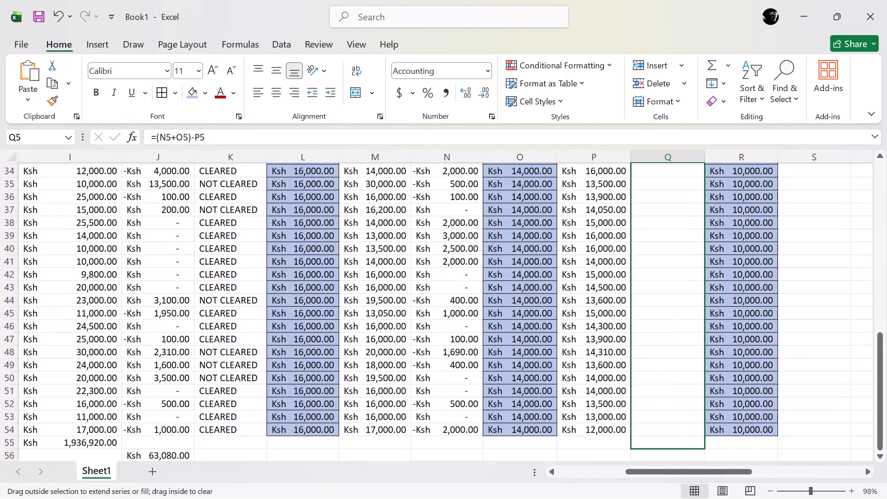
pyautogui.moveTo(705, 471); pyautogui.dragTo(697, 418)
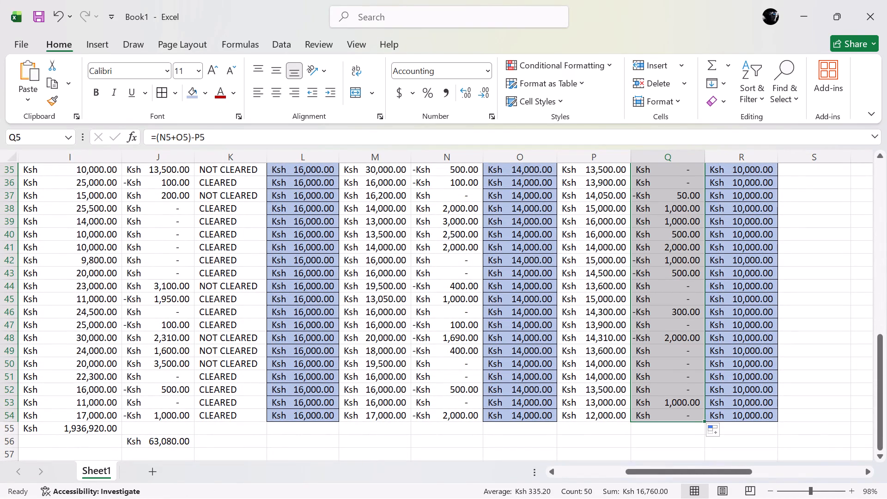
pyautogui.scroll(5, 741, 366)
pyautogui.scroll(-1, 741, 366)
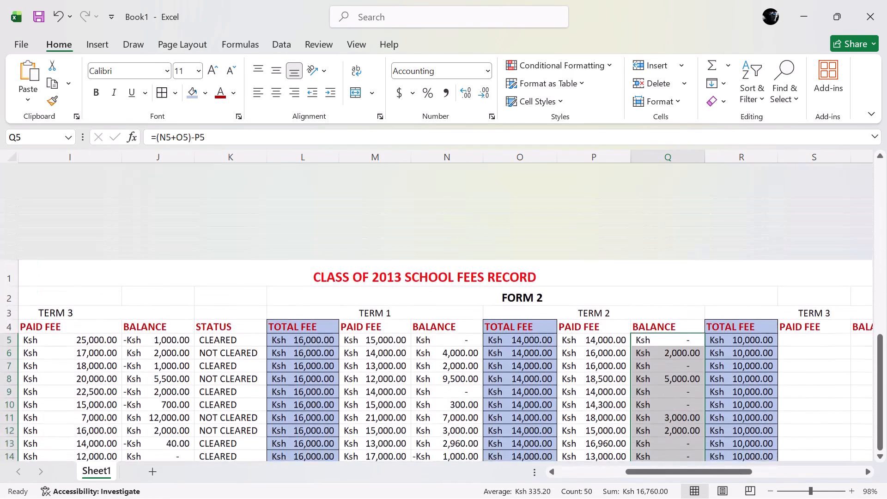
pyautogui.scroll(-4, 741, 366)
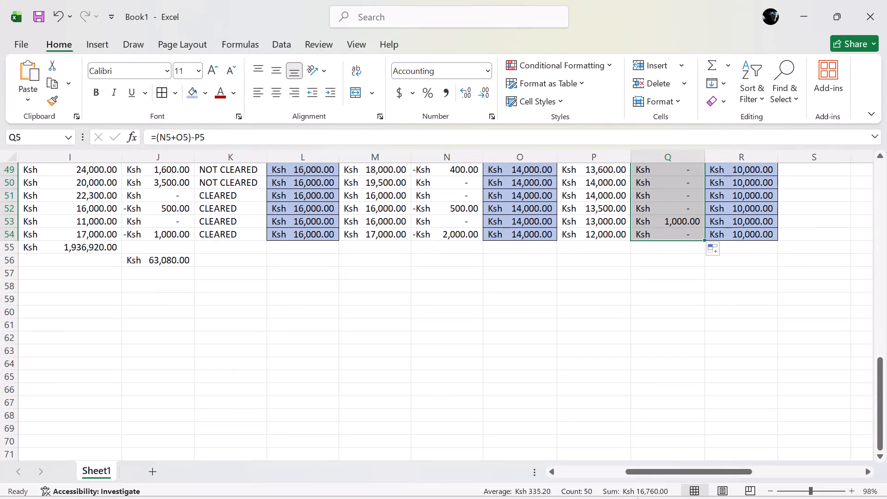